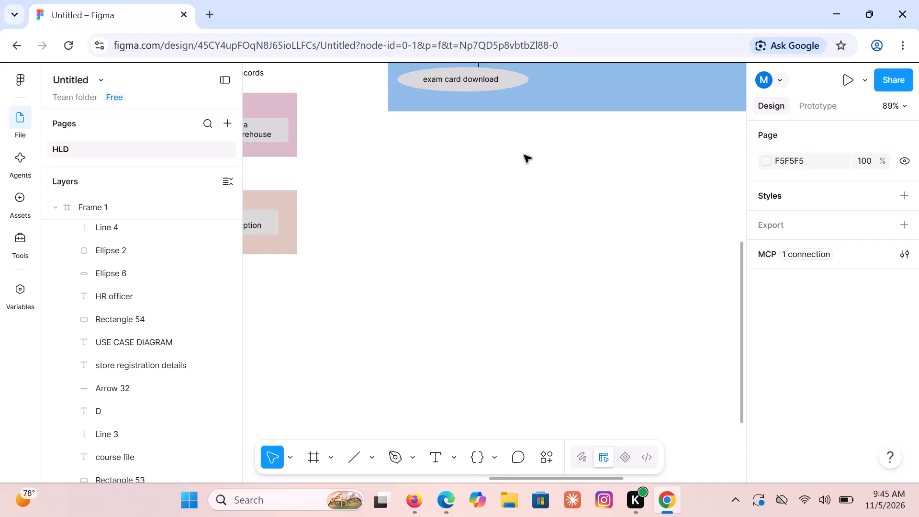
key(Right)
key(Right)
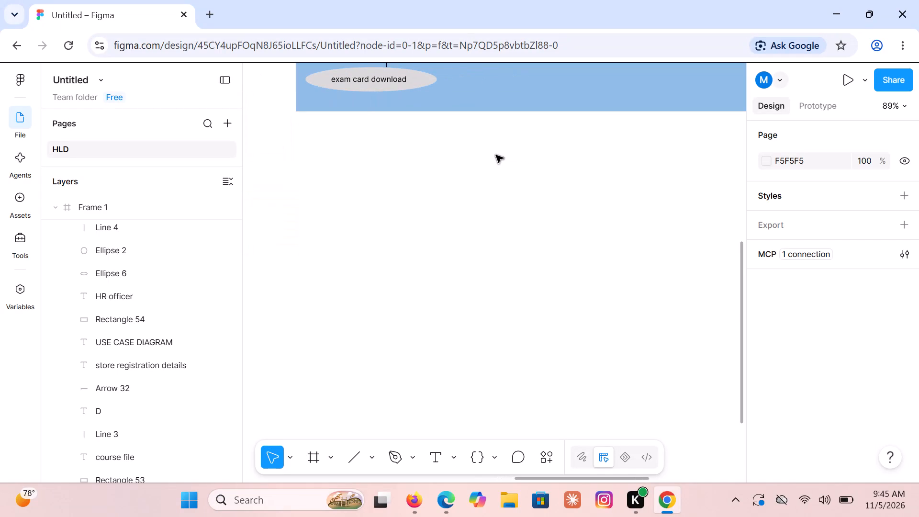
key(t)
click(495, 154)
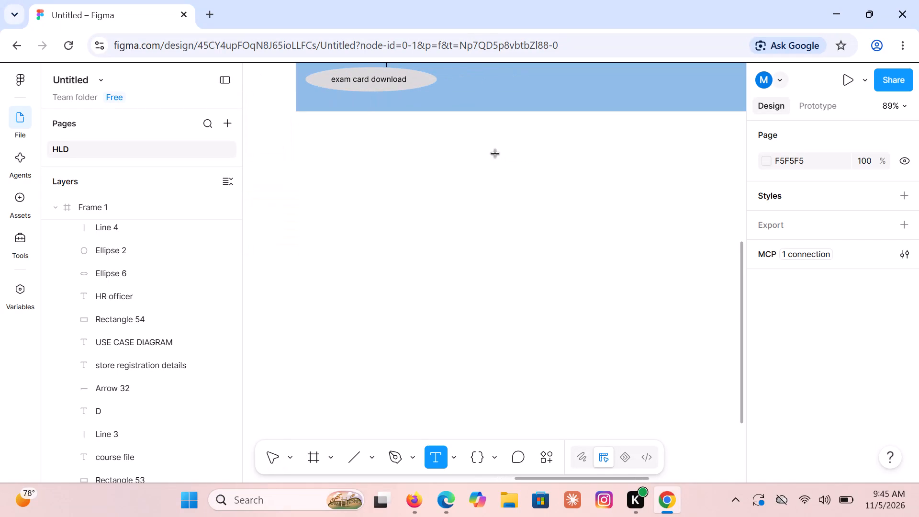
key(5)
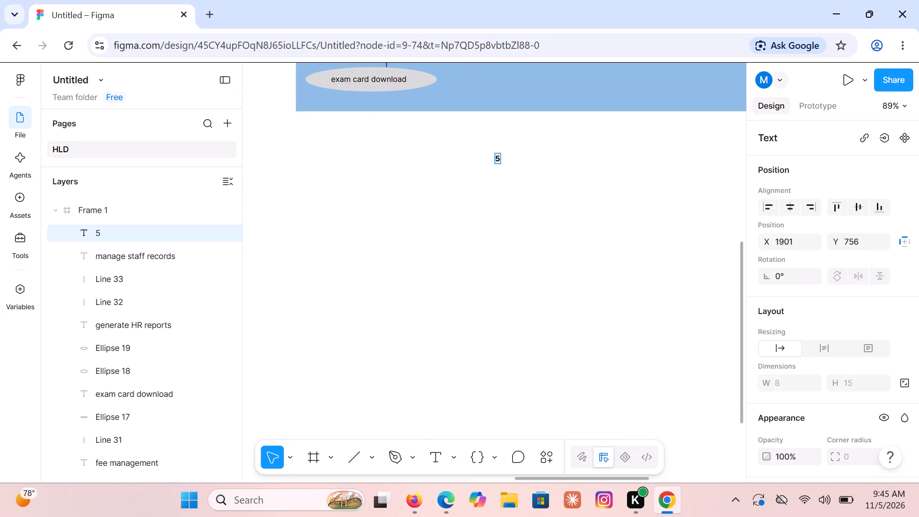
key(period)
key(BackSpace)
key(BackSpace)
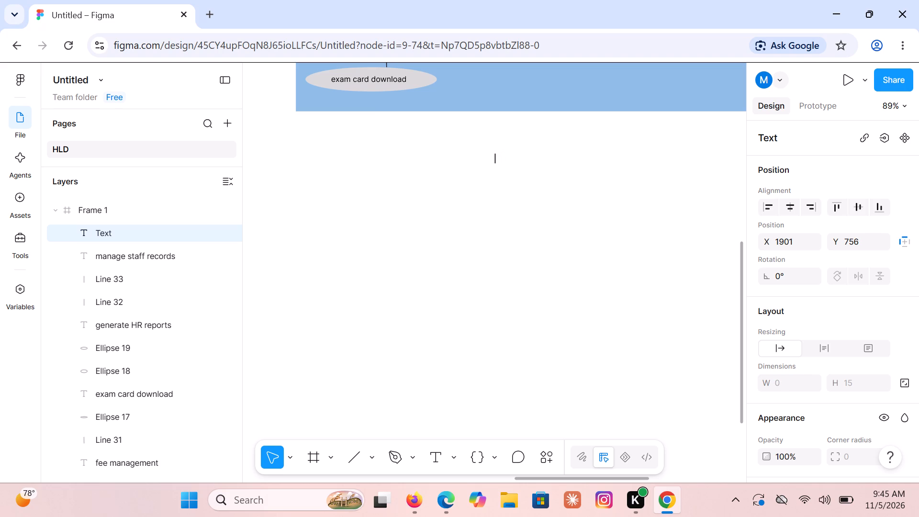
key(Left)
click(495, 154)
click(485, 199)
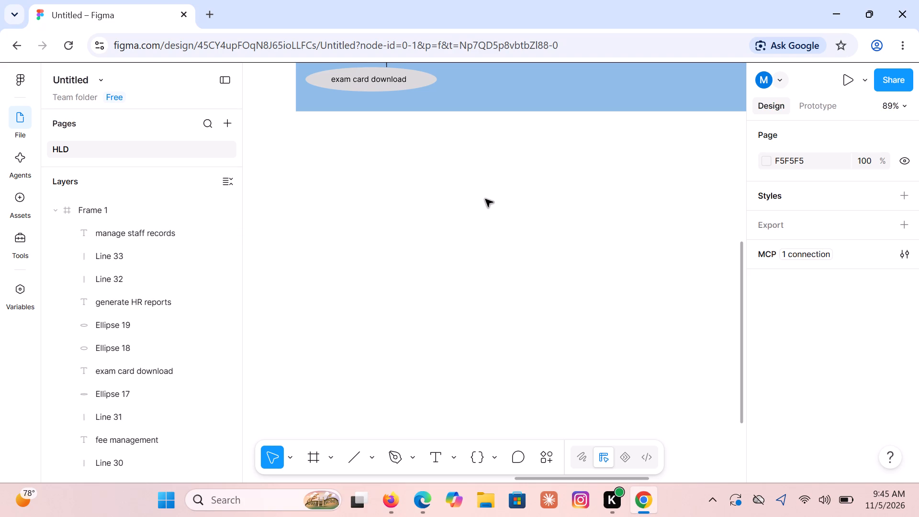
Add the text heading "4. ENTITY RELATIONSHIP DIAGRAM" in the empty area below the security layer block.
key(Left)
key(Left)
key(Left)
key(Left)
key(Left)
key(Left)
key(Left)
key(Left)
key(Left)
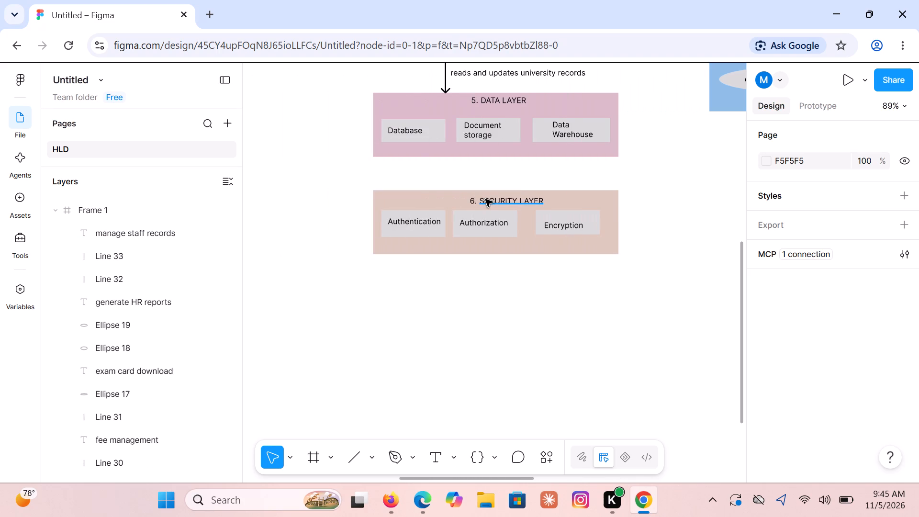
key(Down)
key(Down)
key(Down)
key(Down)
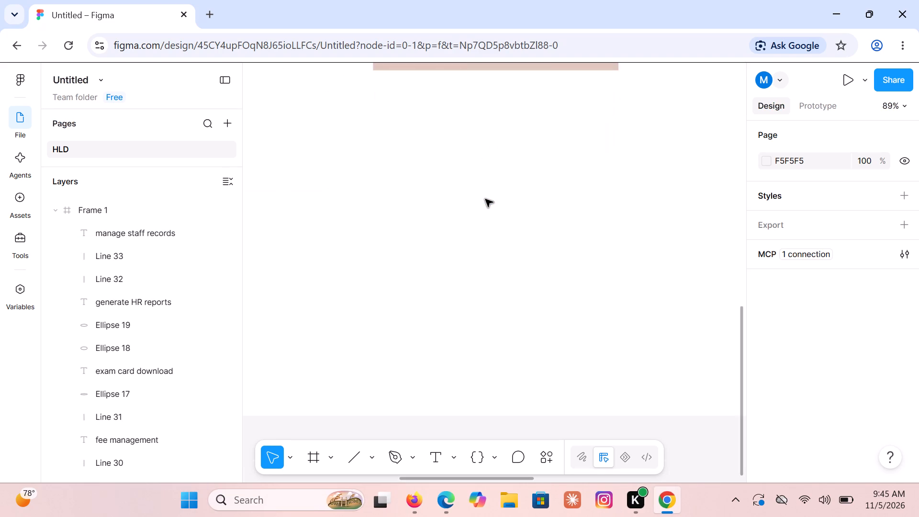
key(Left)
key(Left)
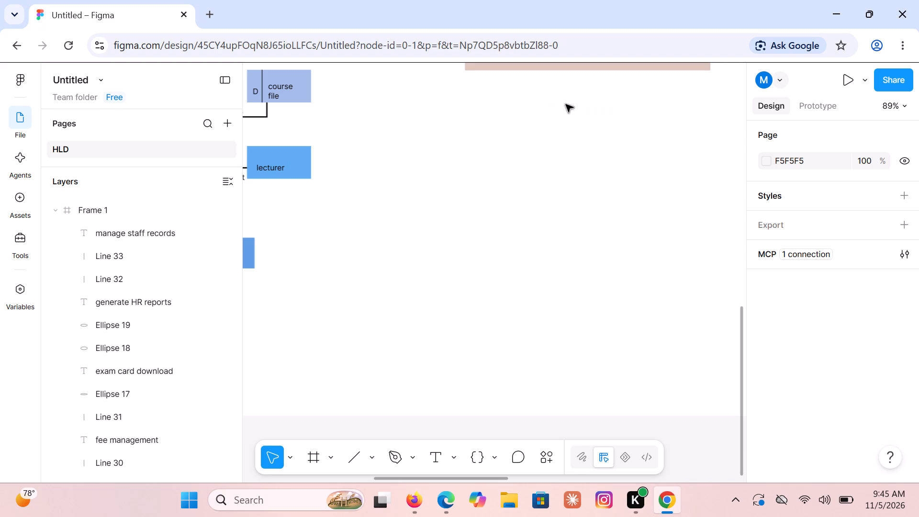
key(t)
click(566, 104)
key(4)
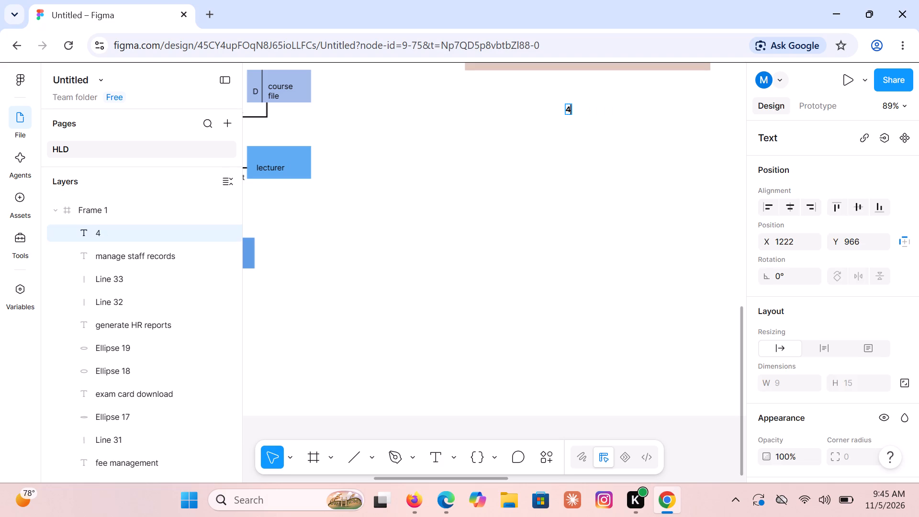
text(.)
key(space)
text(ENTITY RELATIONSHIP)
key(space)
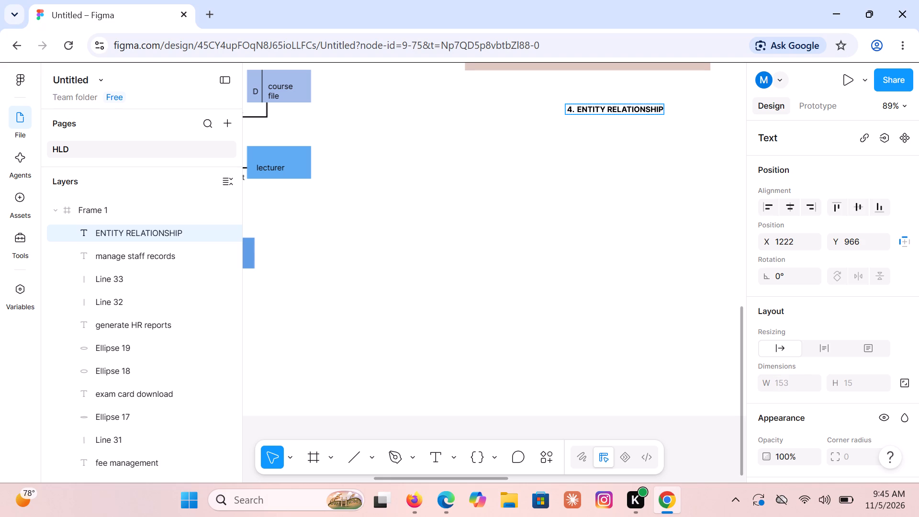
text(DIAGRAM)
click(522, 154)
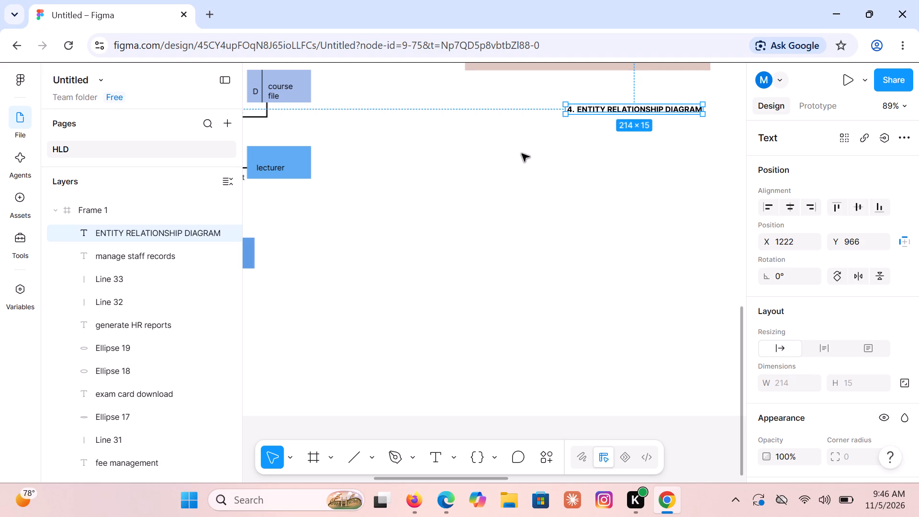
click(522, 154)
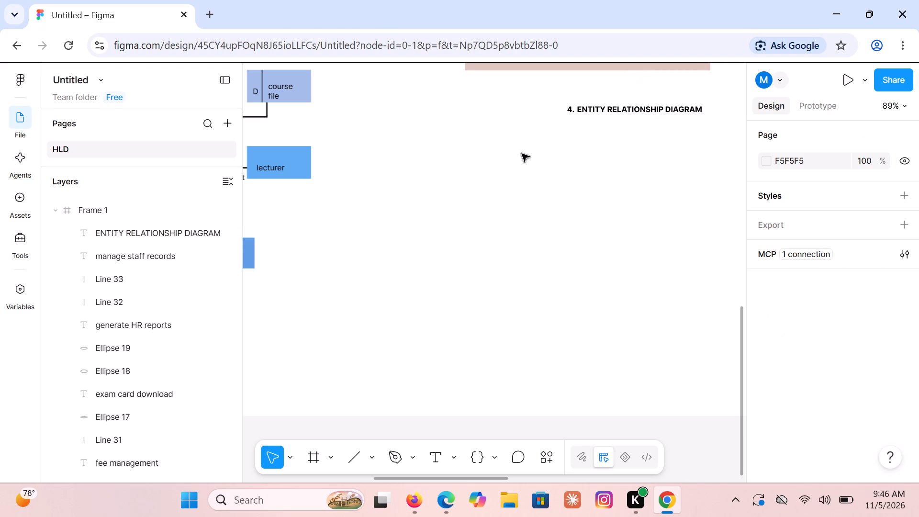
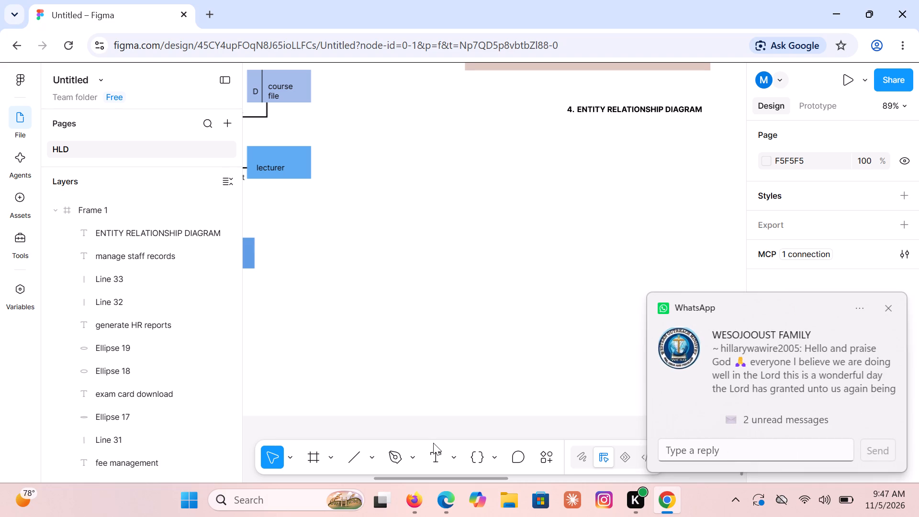
Draw a rectangle about 153 × 123 in the empty area between the lecturer box and the ENTITY RELATIONSHIP DIAGRAM heading, just below the heading.
click(377, 456)
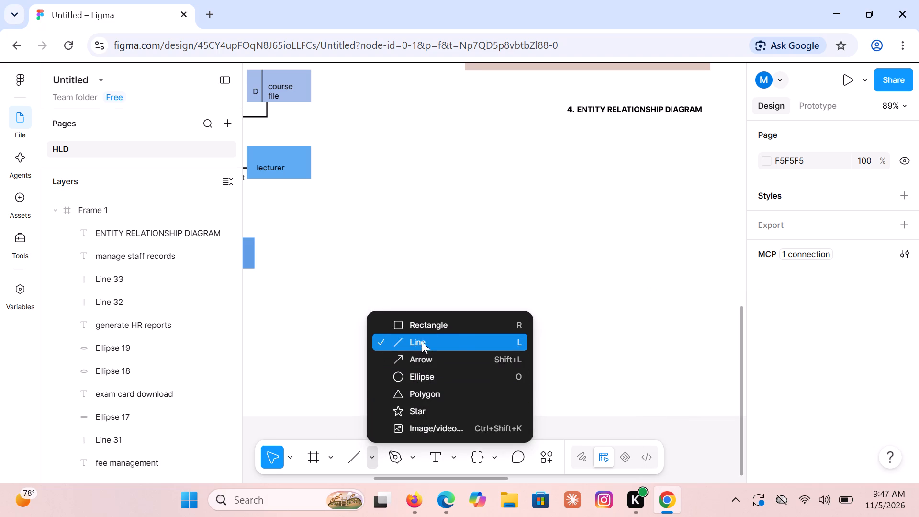
click(434, 324)
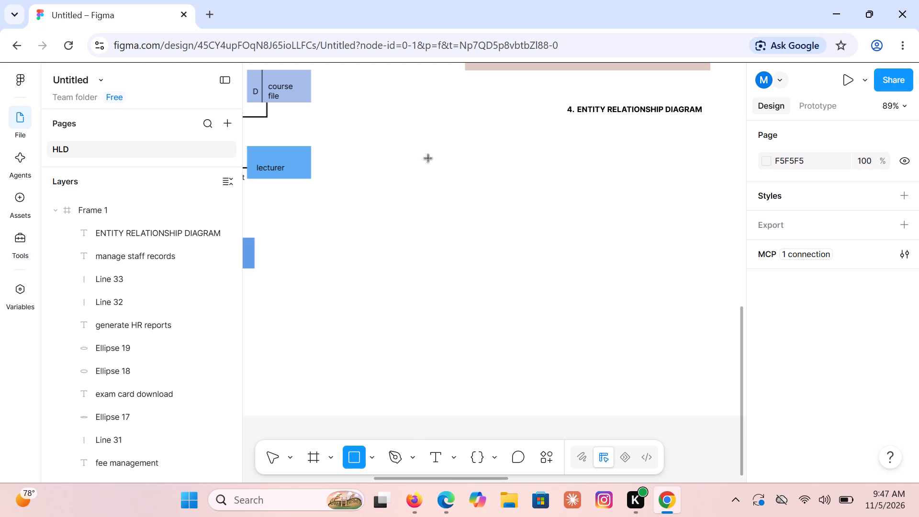
drag(428, 158, 454, 202)
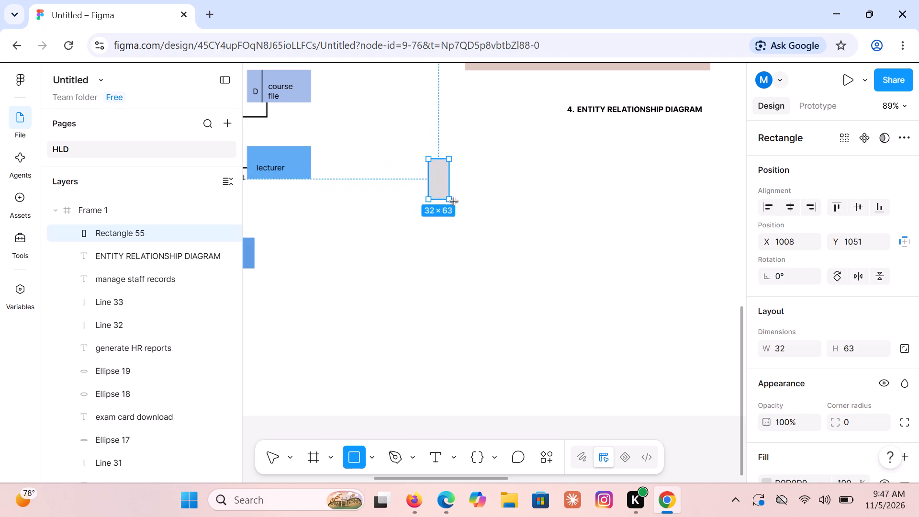
drag(454, 202, 524, 237)
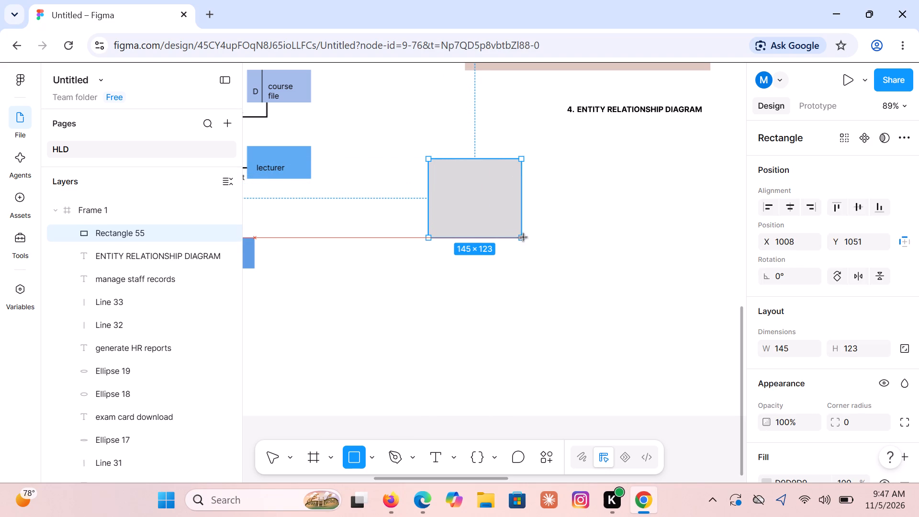
drag(524, 237, 526, 238)
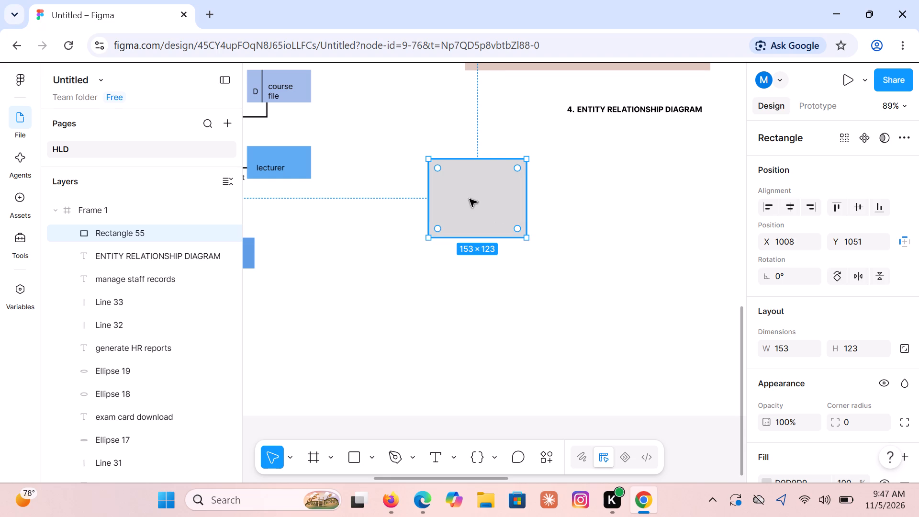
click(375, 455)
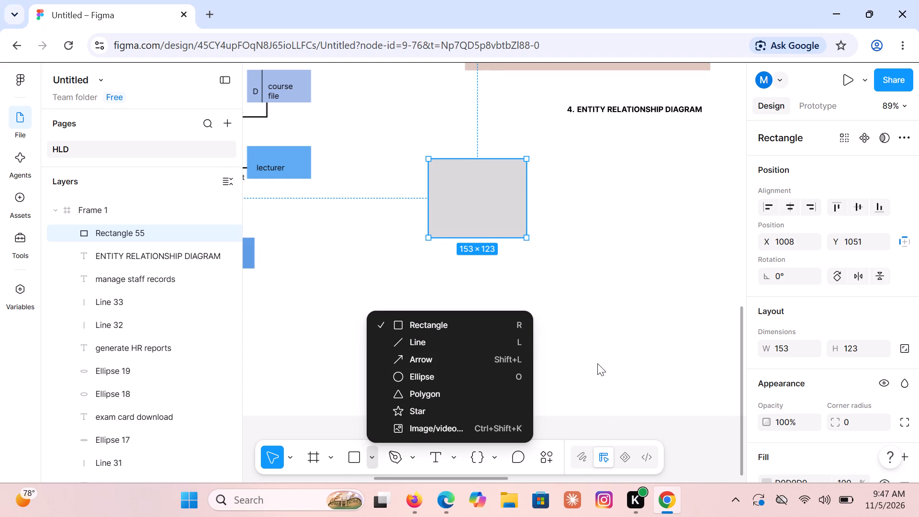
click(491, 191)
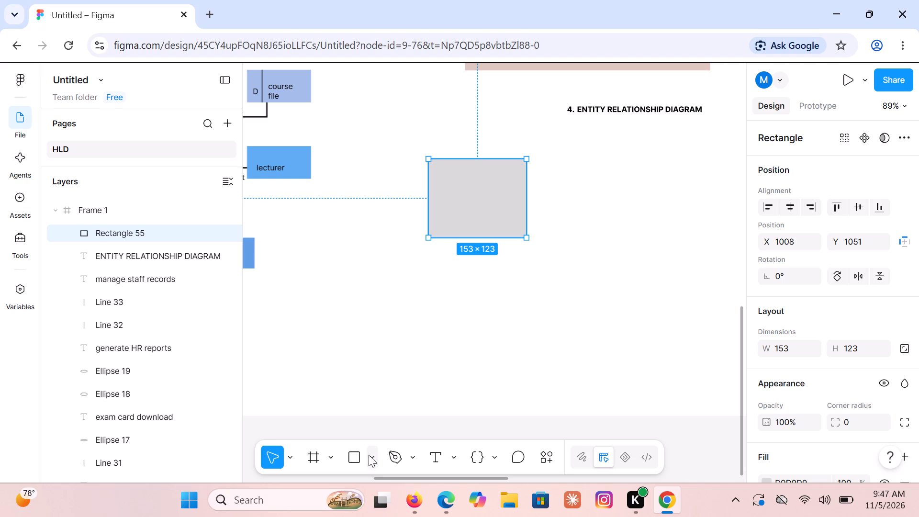
Add a header rectangle about 153 × 36 across the top of the grey entity box, matching its full width.
click(357, 456)
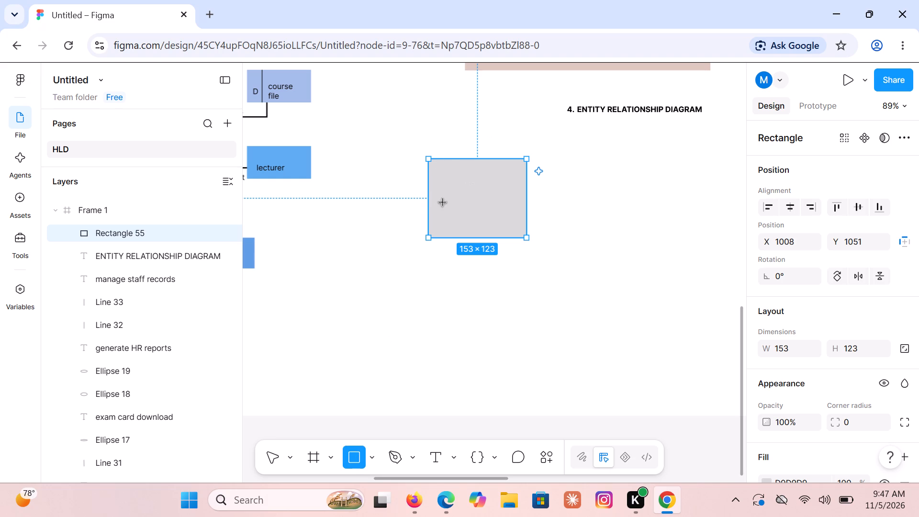
click(464, 172)
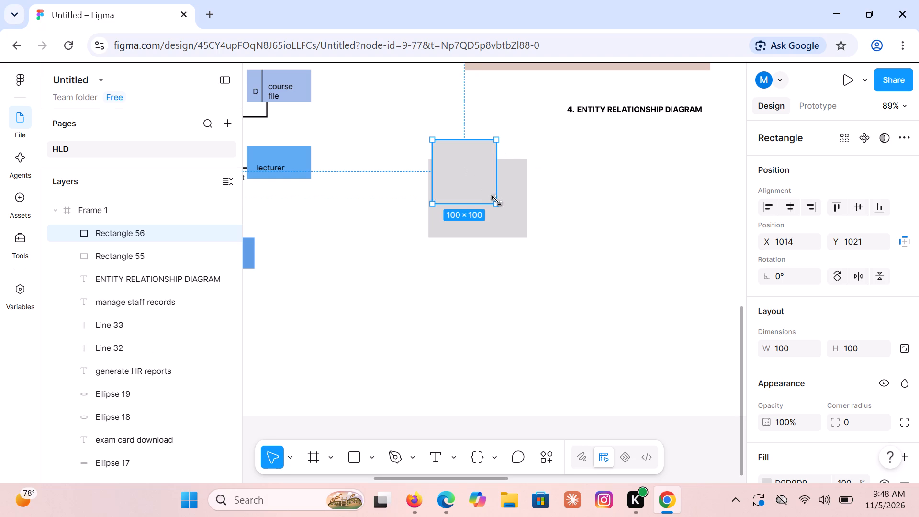
drag(495, 202, 496, 183)
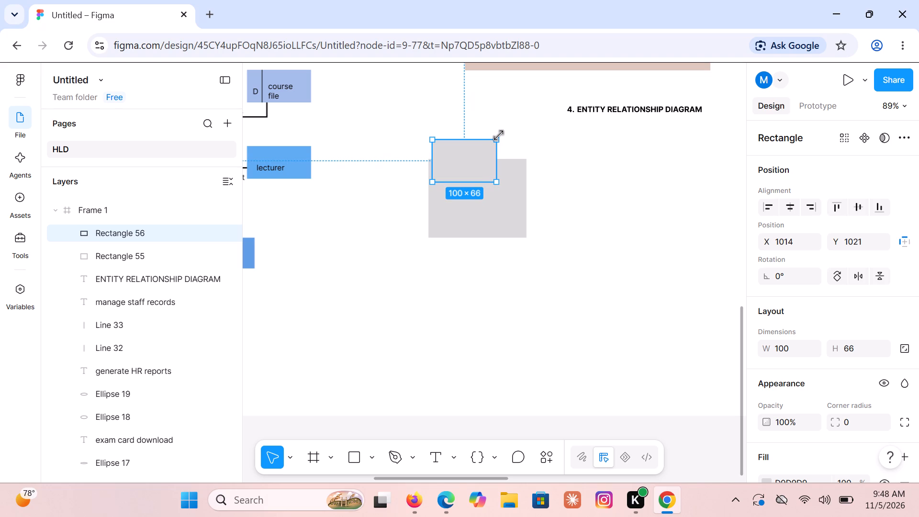
drag(499, 135, 497, 159)
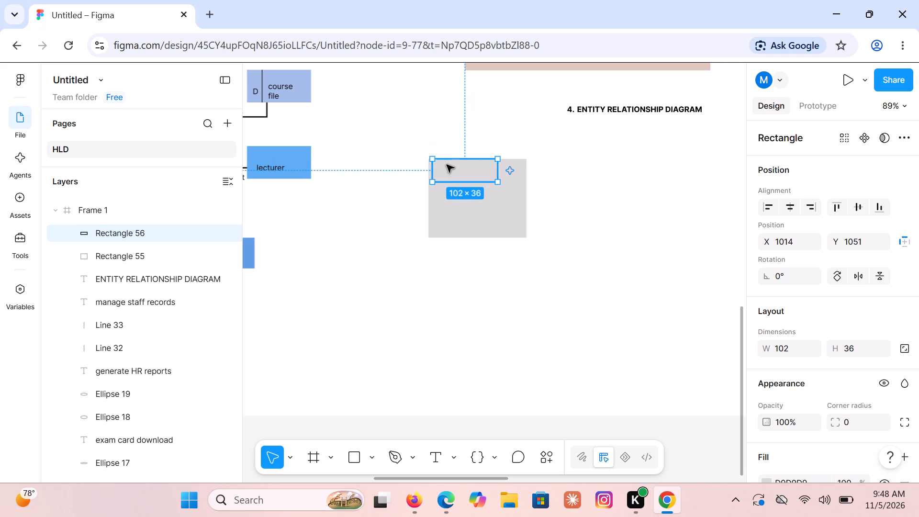
drag(434, 168, 432, 168)
drag(432, 168, 430, 168)
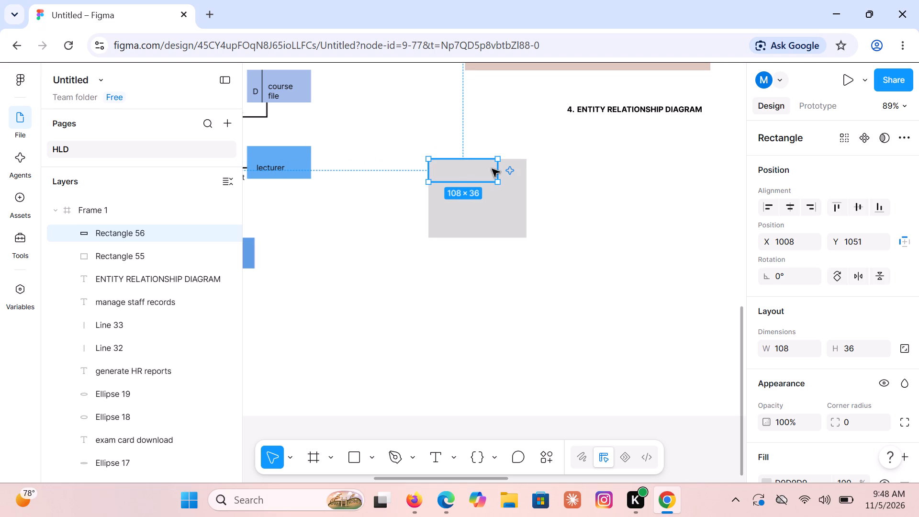
drag(497, 169, 525, 169)
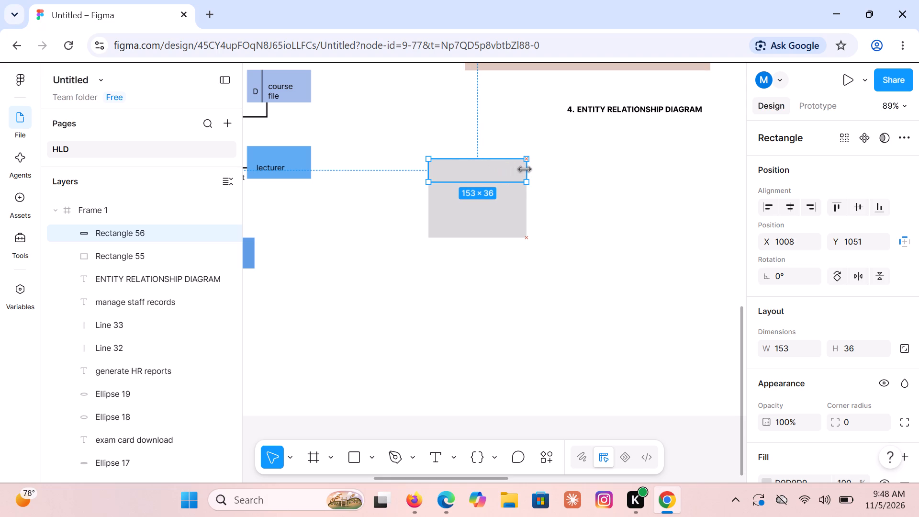
drag(525, 169, 525, 169)
click(556, 171)
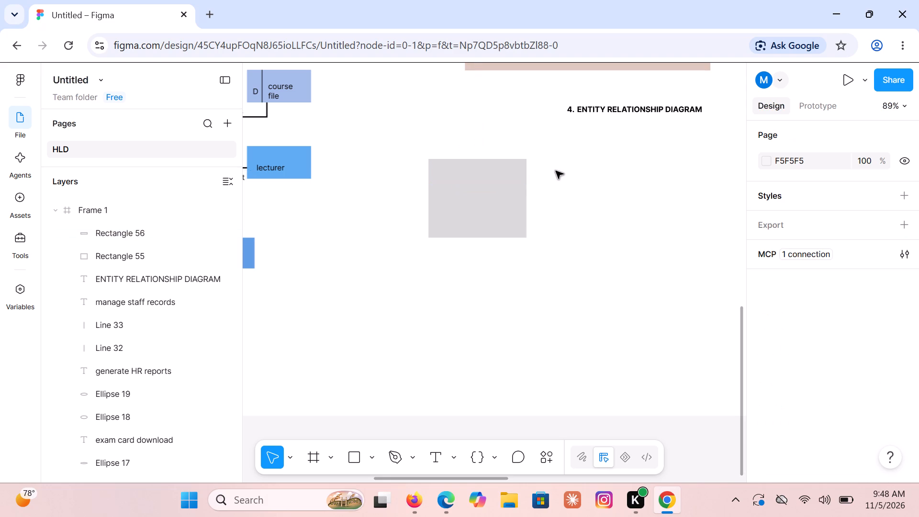
Add a light cyan fill, 76E8F2 at 20% opacity, to the header rectangle.
click(497, 169)
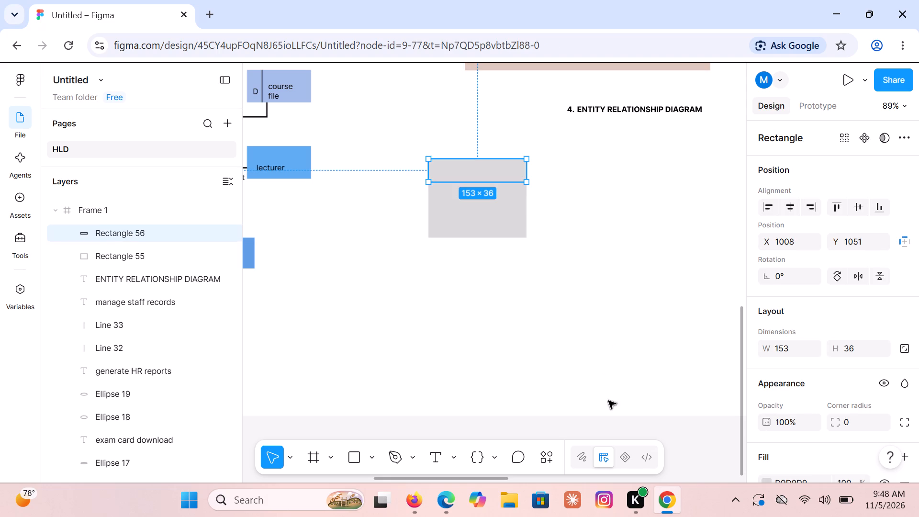
click(907, 455)
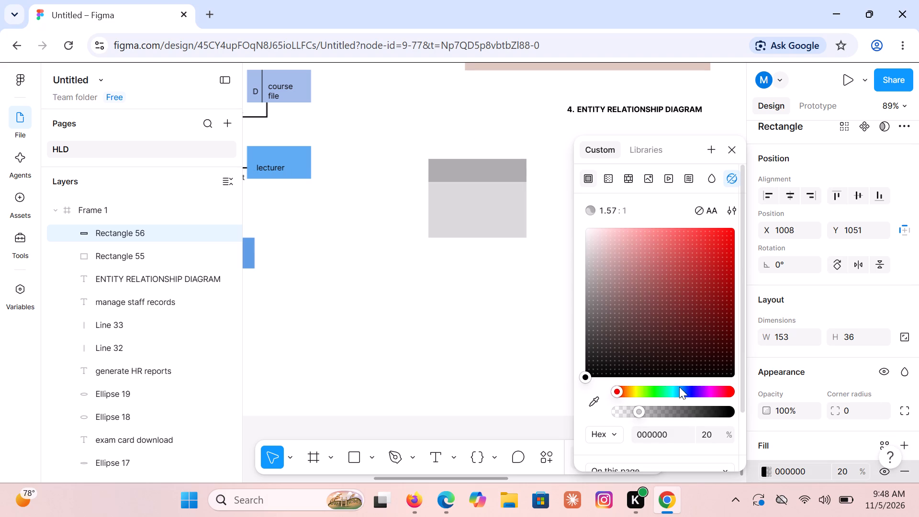
click(674, 390)
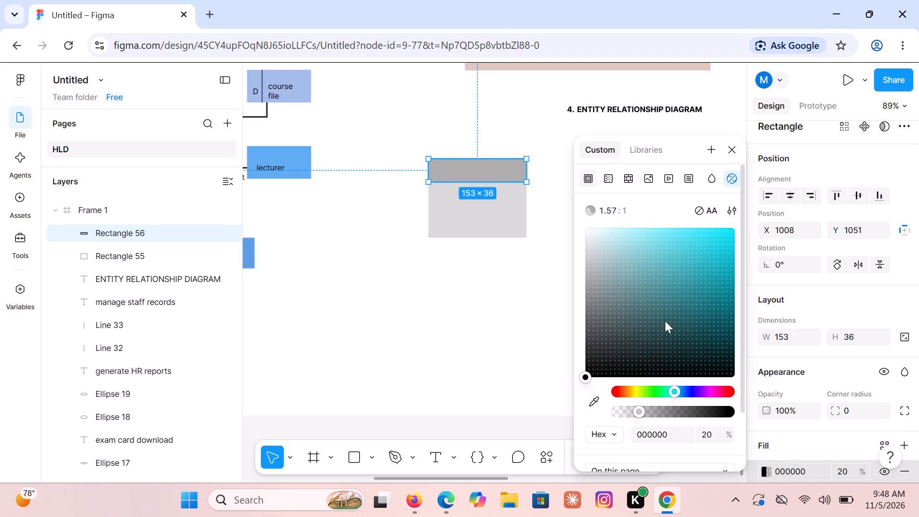
click(661, 235)
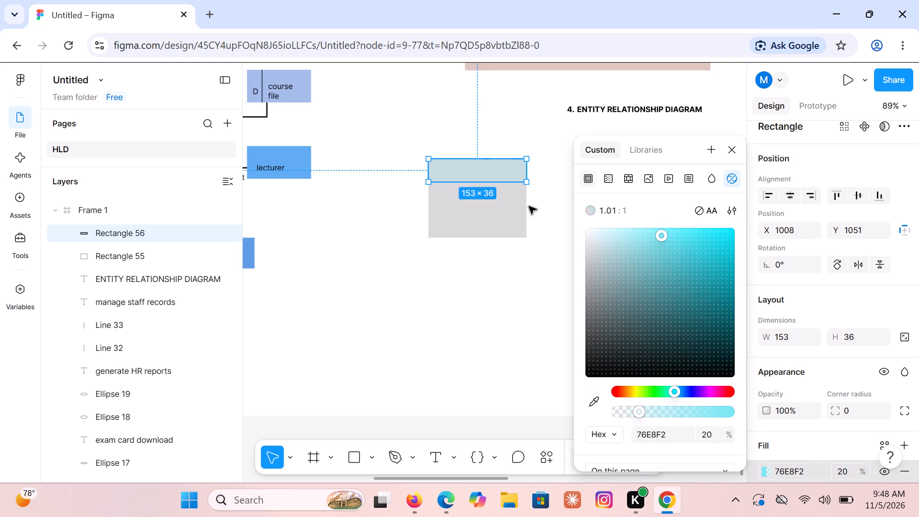
Add a blue fill, 4CAEF4 at 70% opacity, to the larger rectangle of the entity box.
click(507, 211)
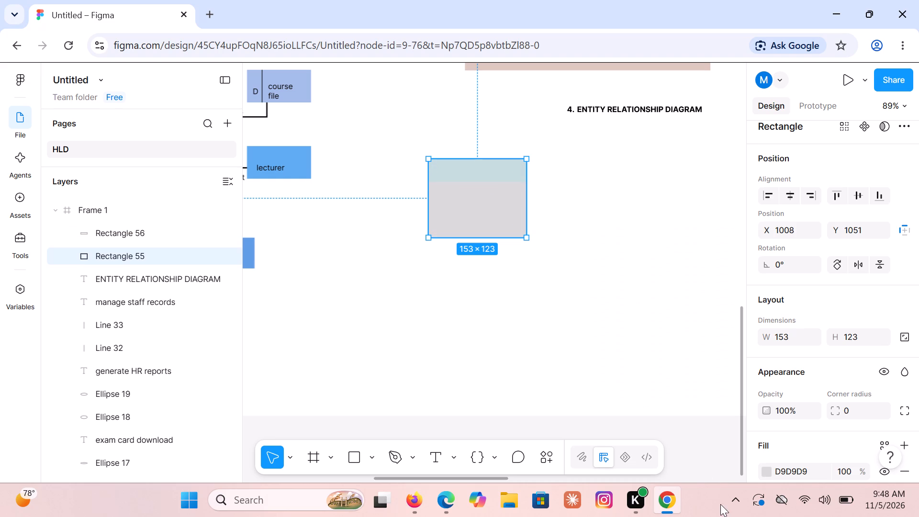
click(904, 445)
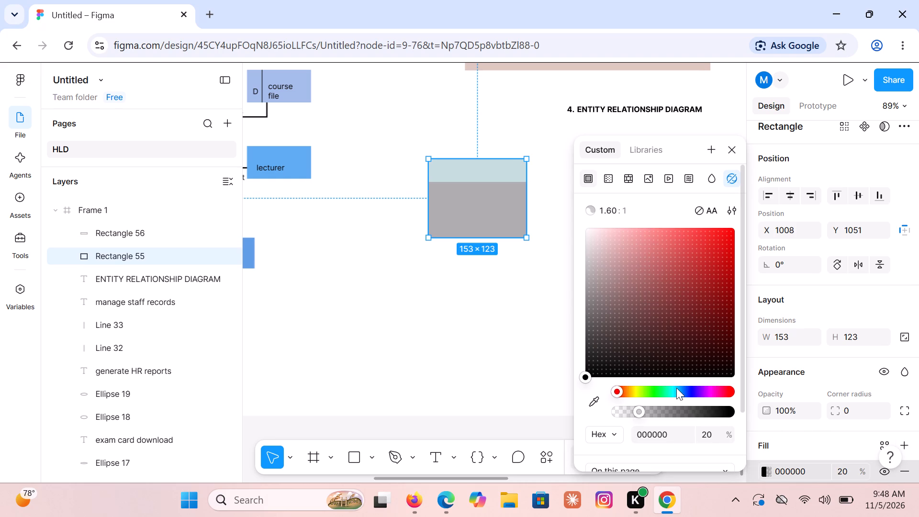
click(676, 388)
click(681, 389)
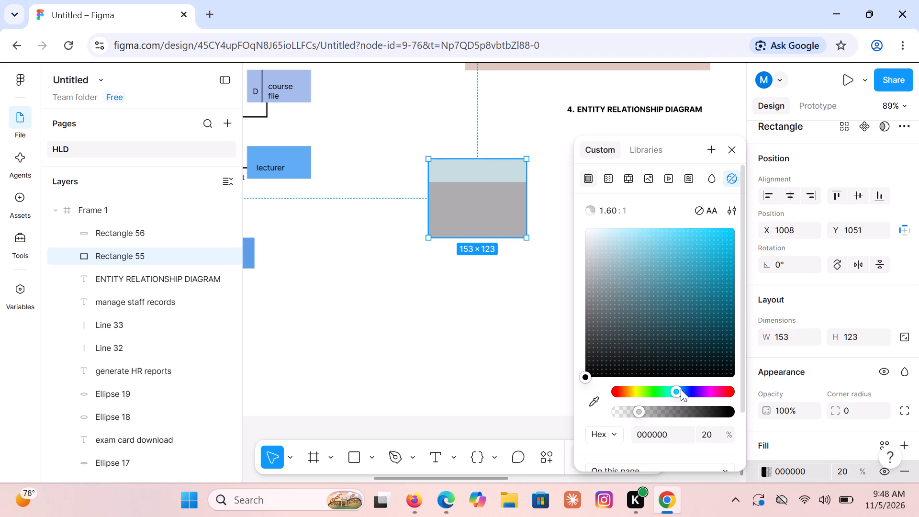
click(688, 234)
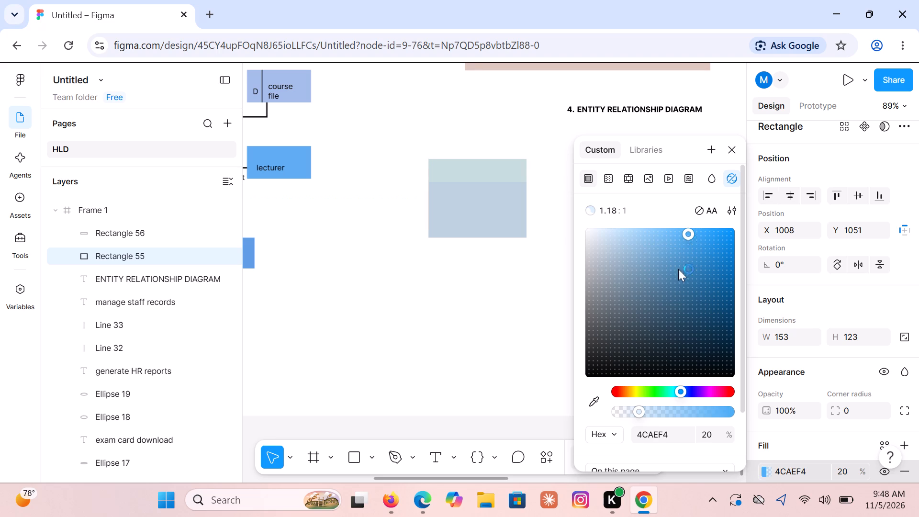
click(695, 413)
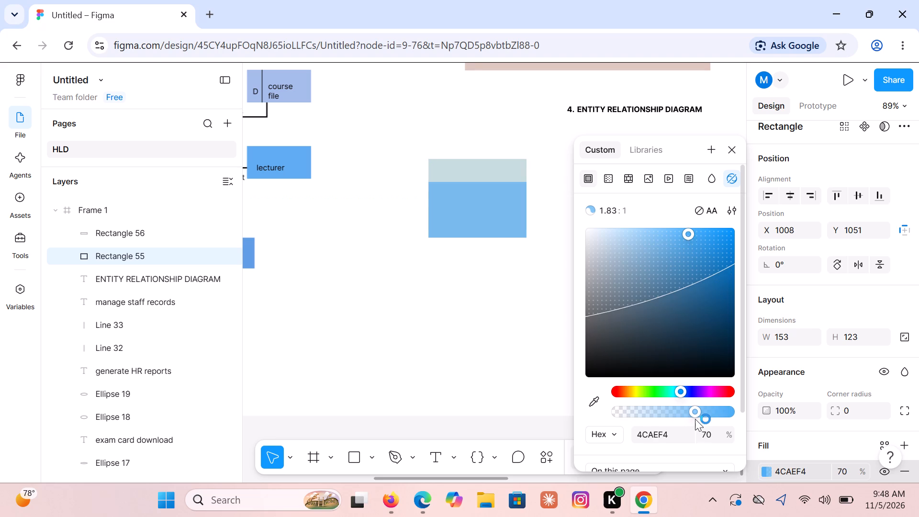
click(495, 346)
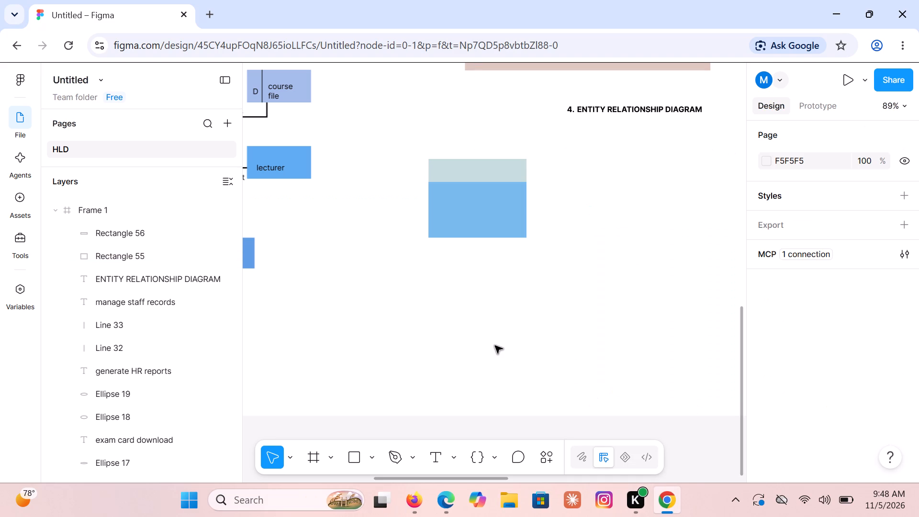
Add the text label "Student" inside the entity box's header strip.
click(441, 169)
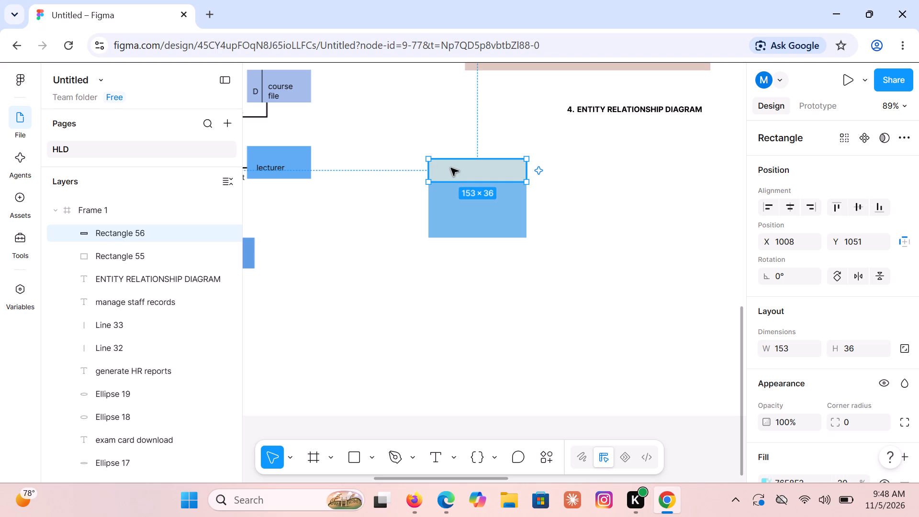
key(t)
click(451, 168)
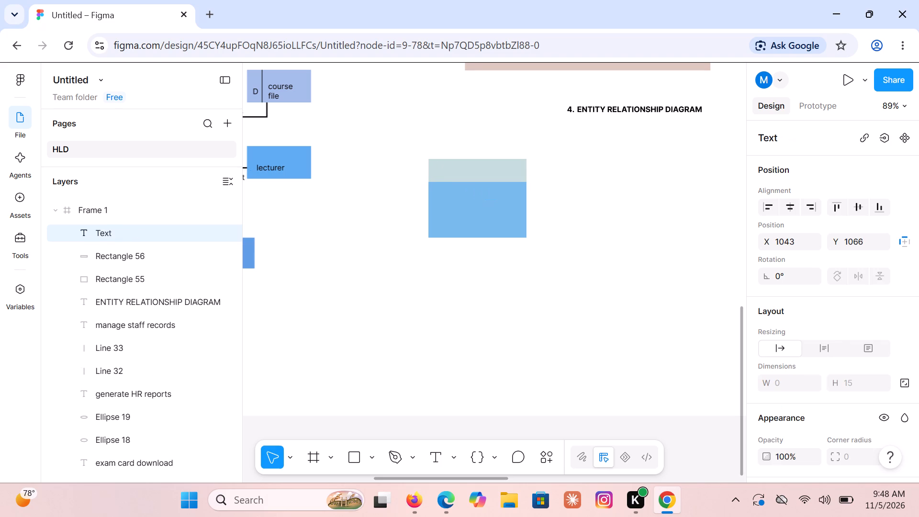
key(s)
key(BackSpace)
key(ctrl+b)
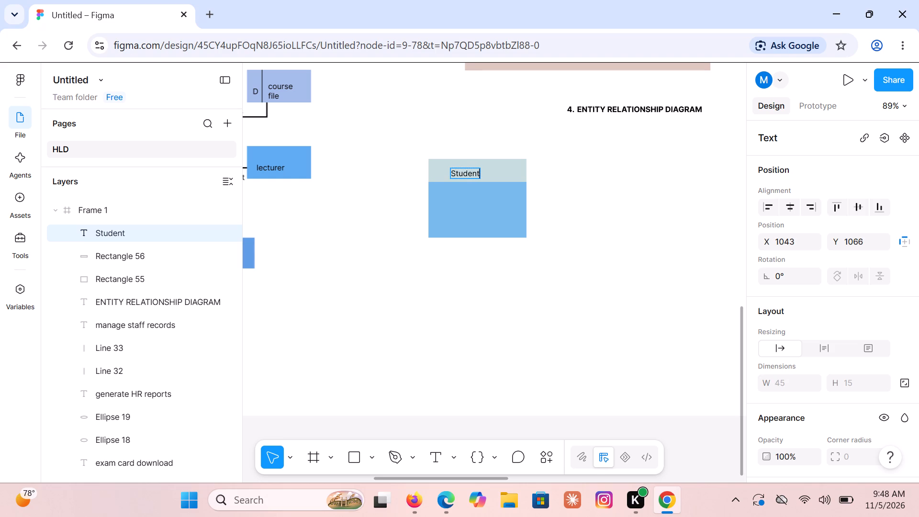
click(588, 194)
click(588, 194)
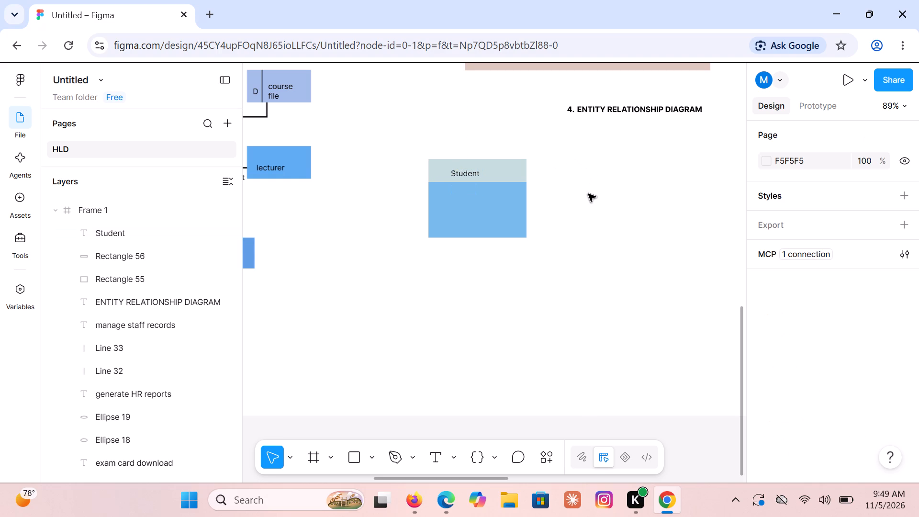
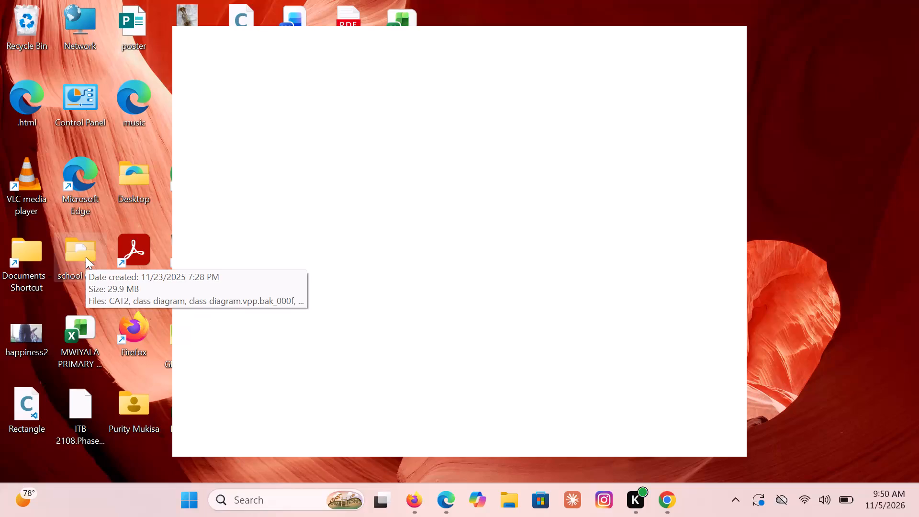
Switch to File Explorer and open the "level 3" Visual Paradigm project from the desktop's school work folder.
double_click(86, 257)
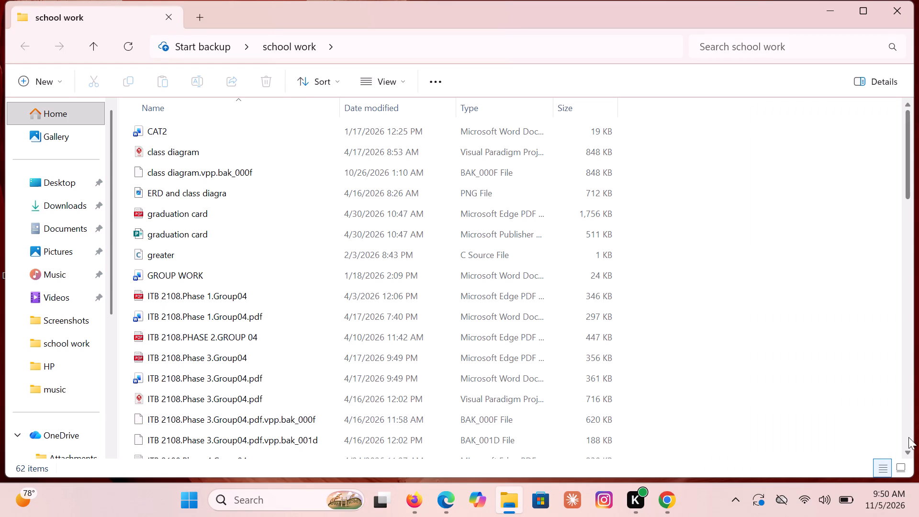
triple_click(909, 449)
click(909, 449)
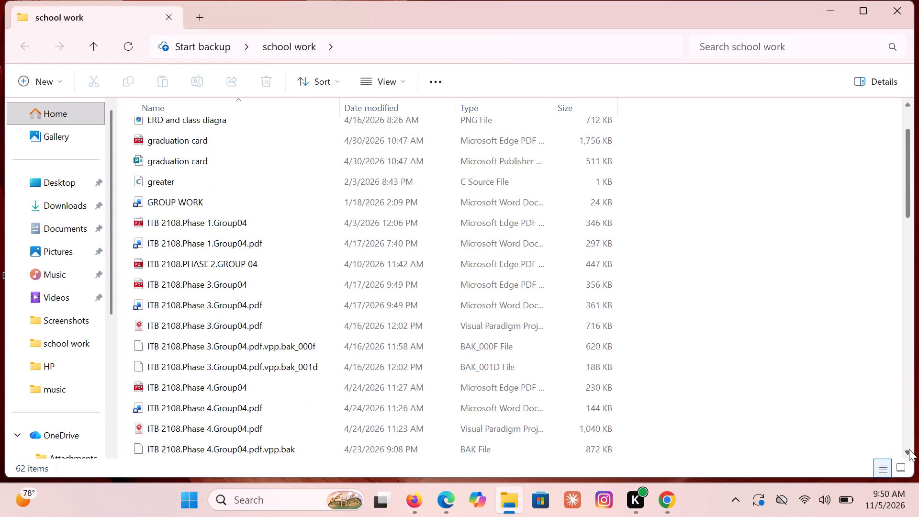
triple_click(909, 449)
triple_click(909, 449)
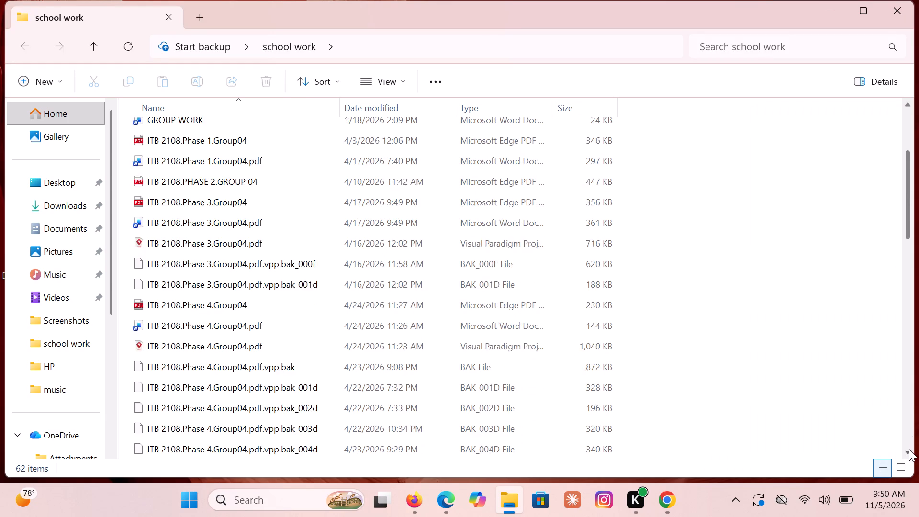
triple_click(909, 449)
triple_click(909, 449)
triple_click(909, 449)
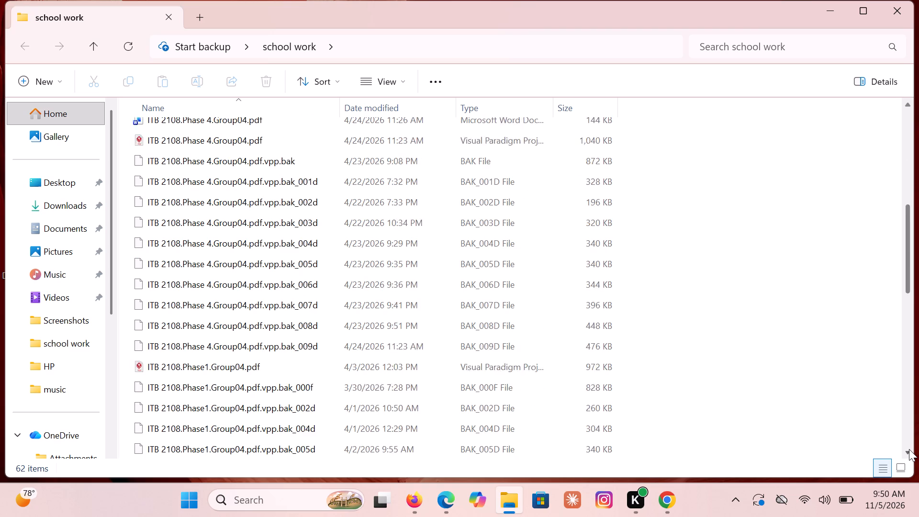
triple_click(909, 449)
triple_click(909, 449)
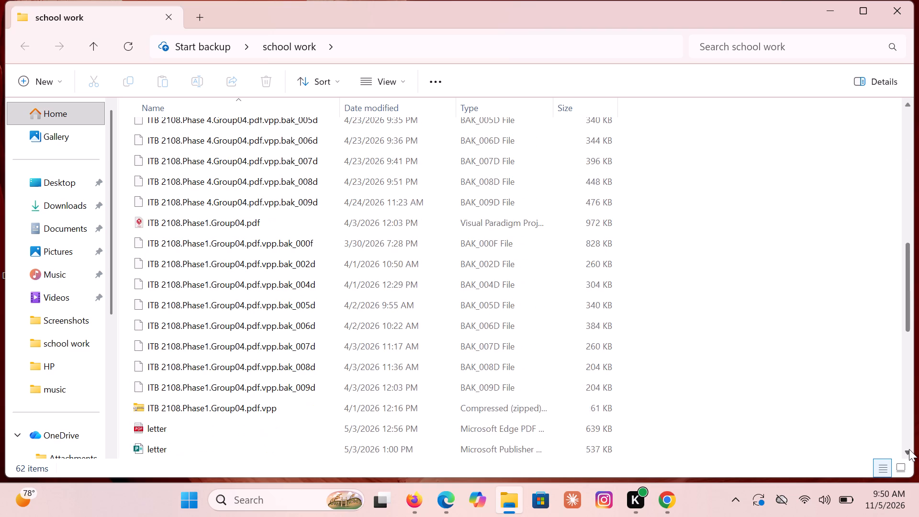
triple_click(909, 449)
double_click(909, 449)
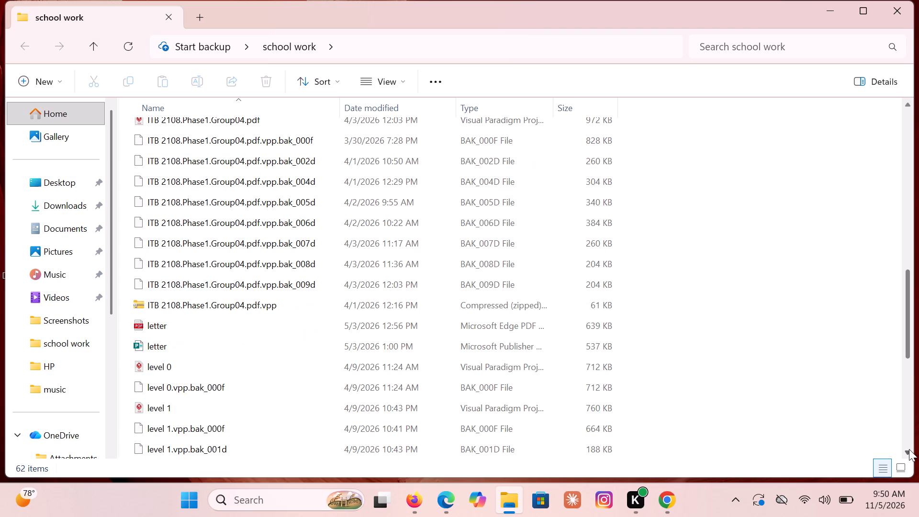
triple_click(909, 449)
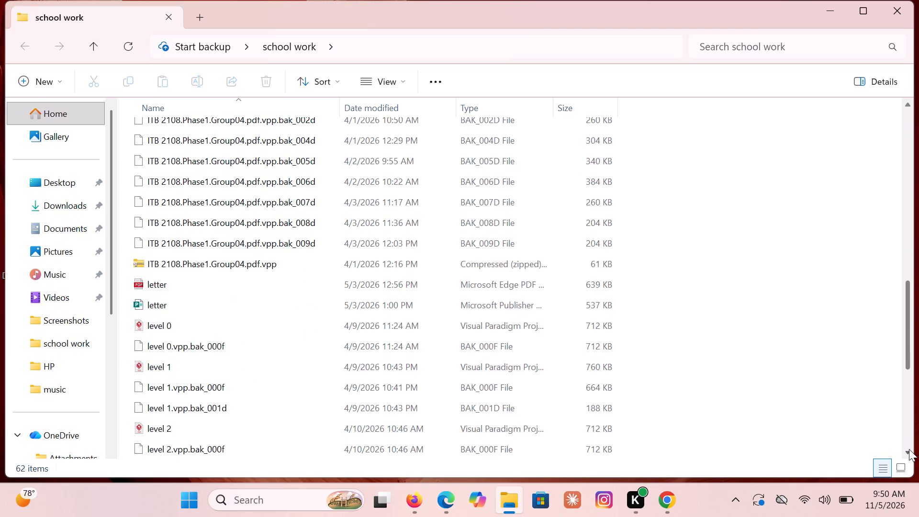
double_click(909, 449)
double_click(909, 449)
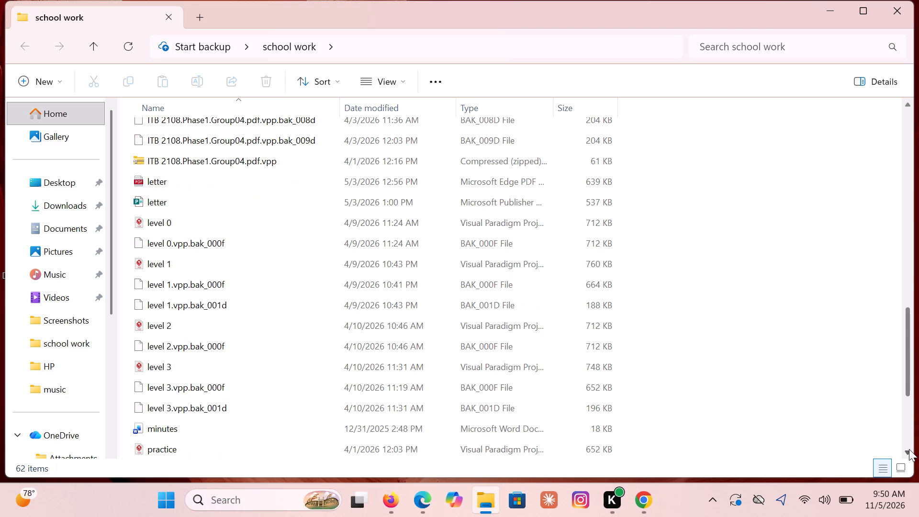
double_click(405, 364)
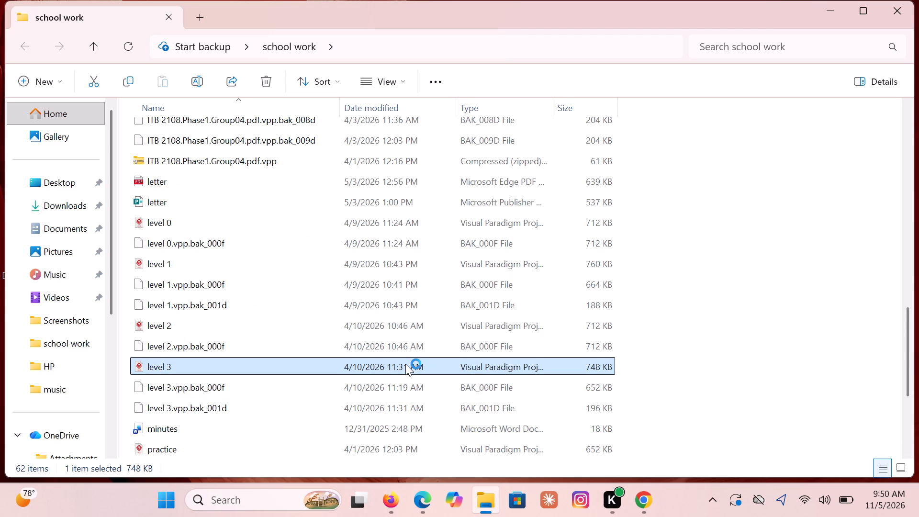
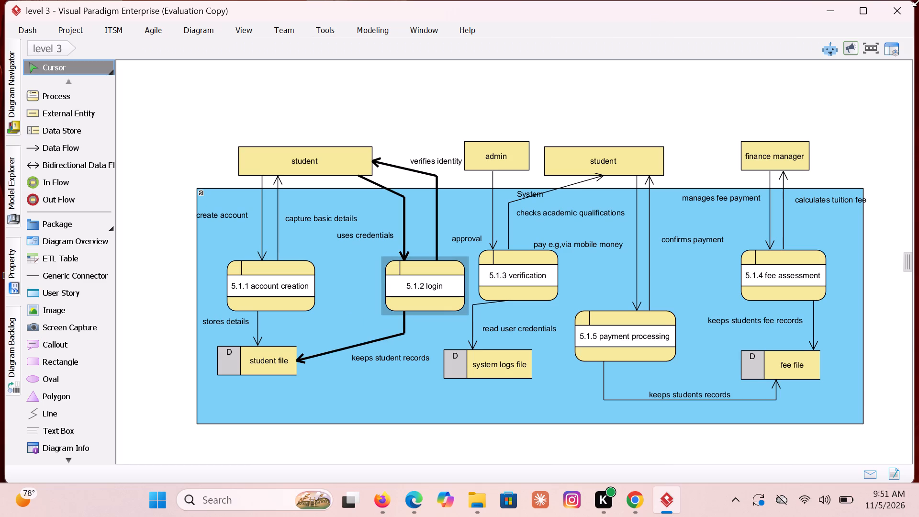
Close the "level 3" project and open the "level 2" Visual Paradigm project from the school work folder.
click(884, 2)
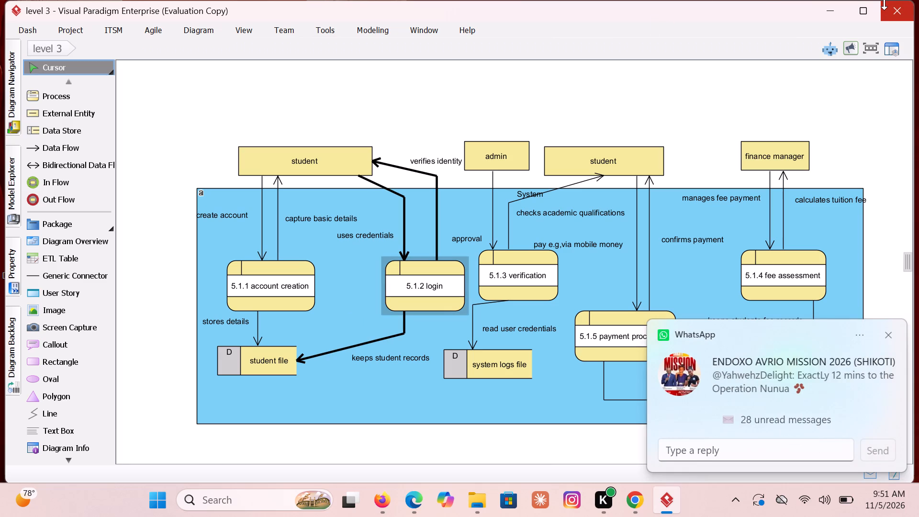
click(900, 2)
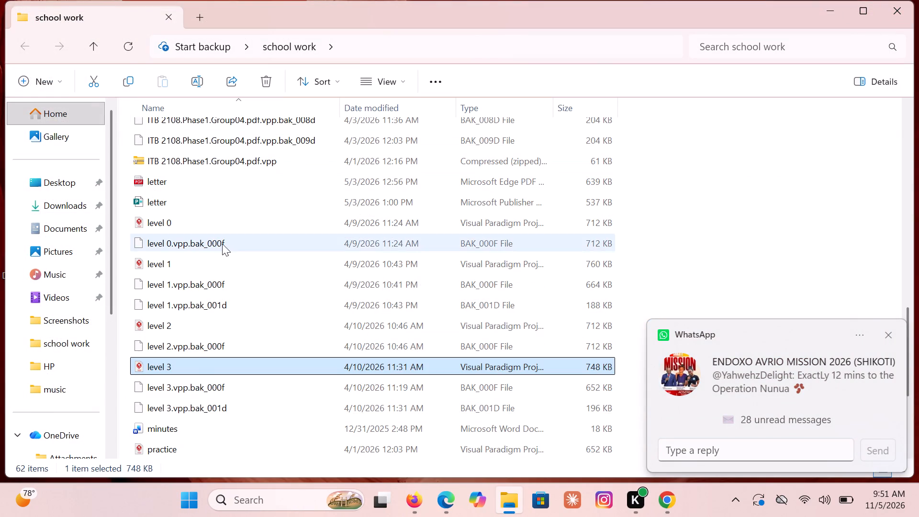
double_click(199, 320)
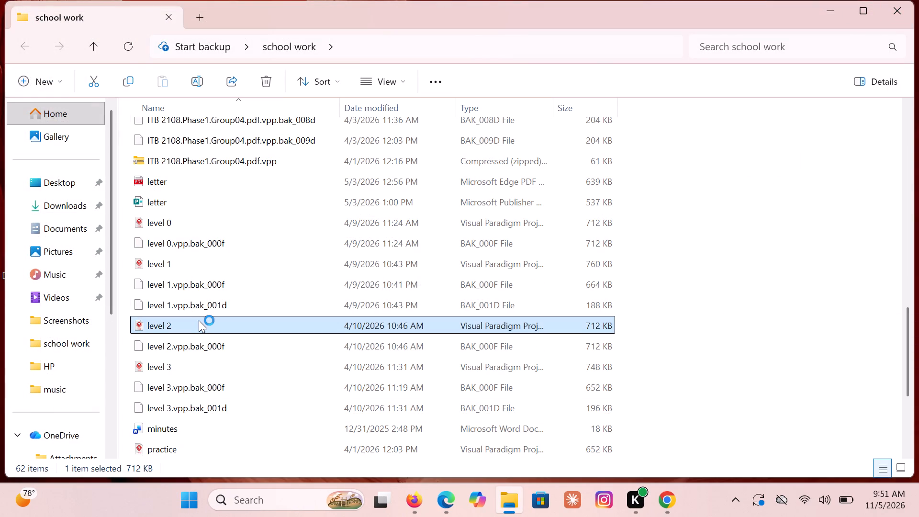
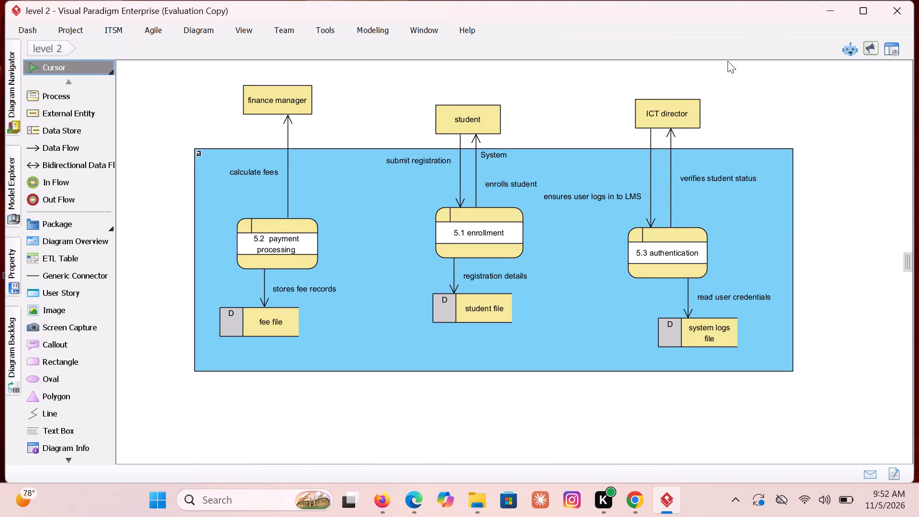
Close the "level 2" data flow diagram project and return to the school work folder.
click(904, 5)
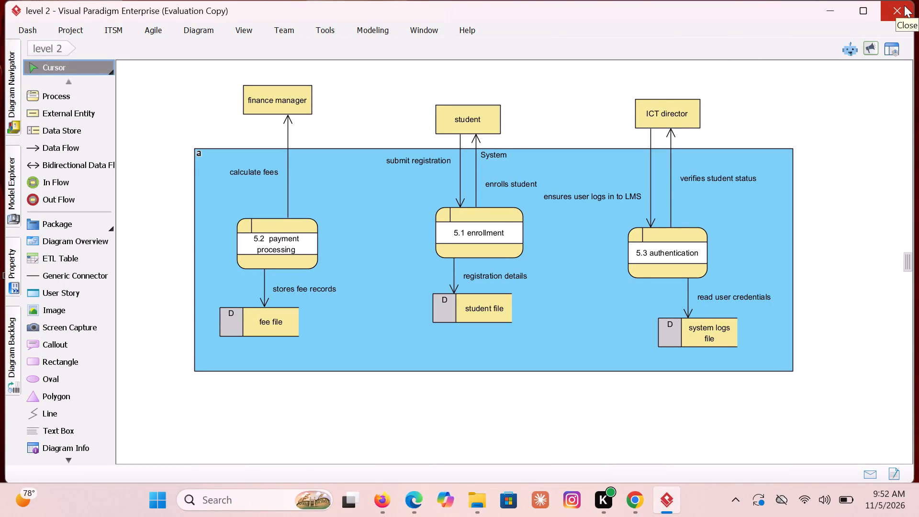
click(904, 5)
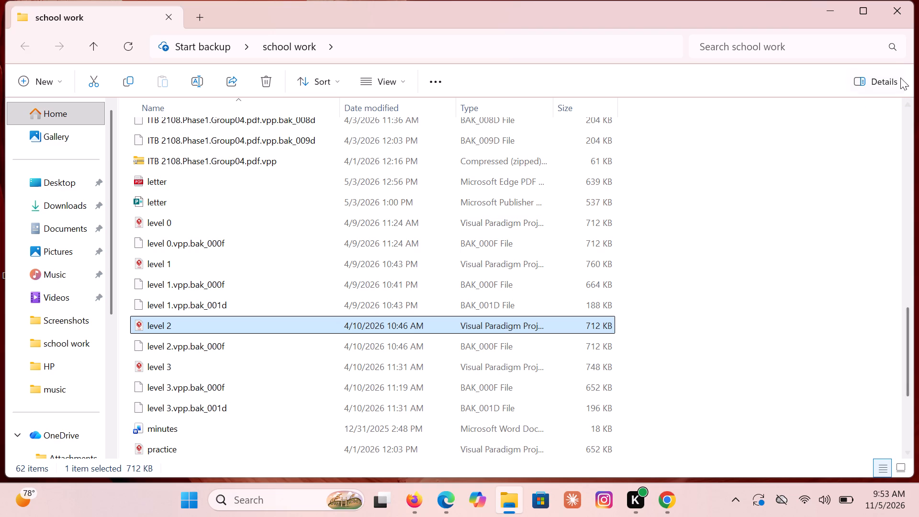
Find the "ITB 2108.Phase 3.Group04.pdf" Visual Paradigm project in the school work folder and open it.
triple_click(911, 98)
triple_click(911, 98)
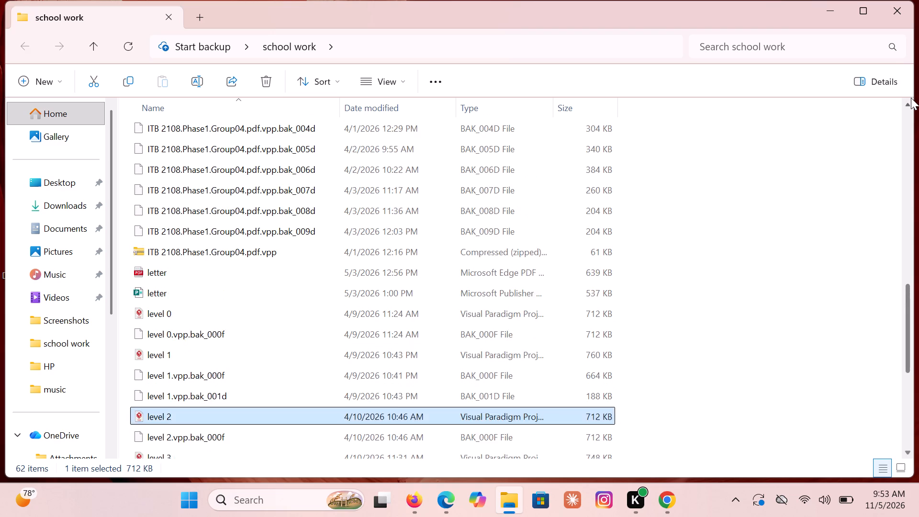
click(911, 98)
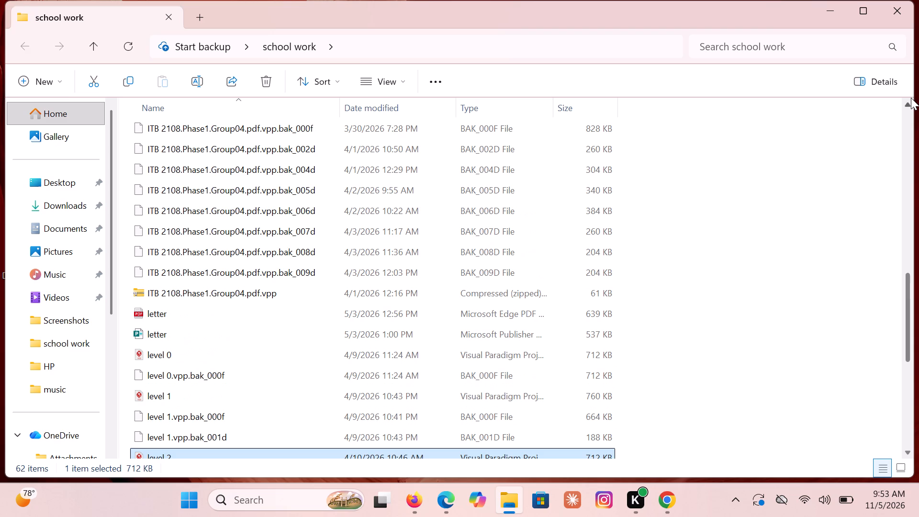
triple_click(911, 98)
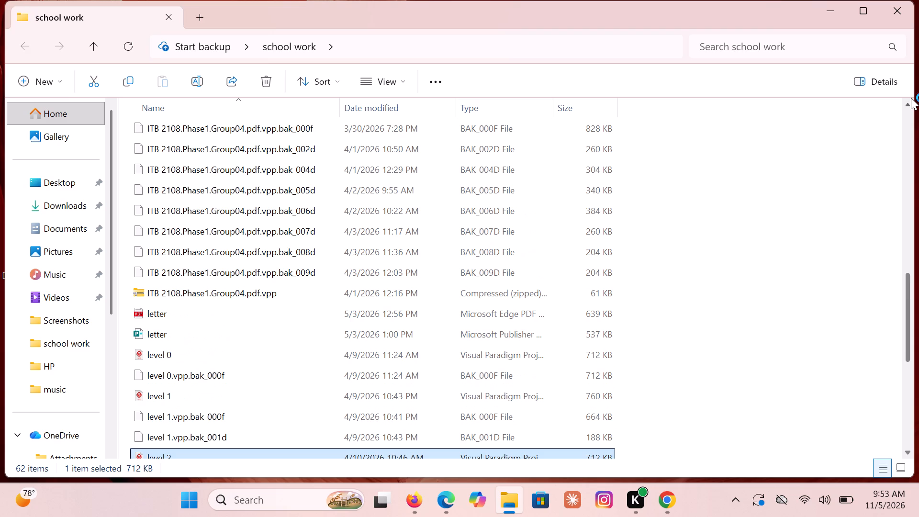
double_click(911, 98)
click(911, 98)
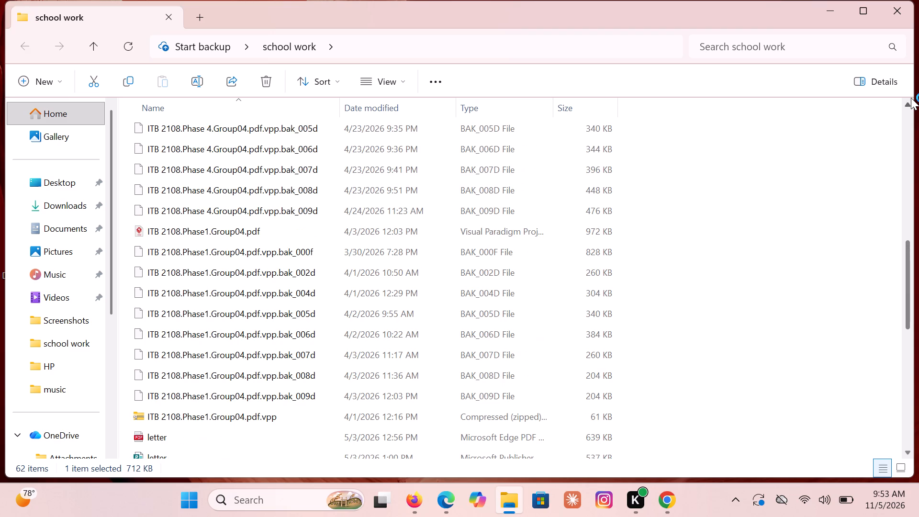
triple_click(911, 98)
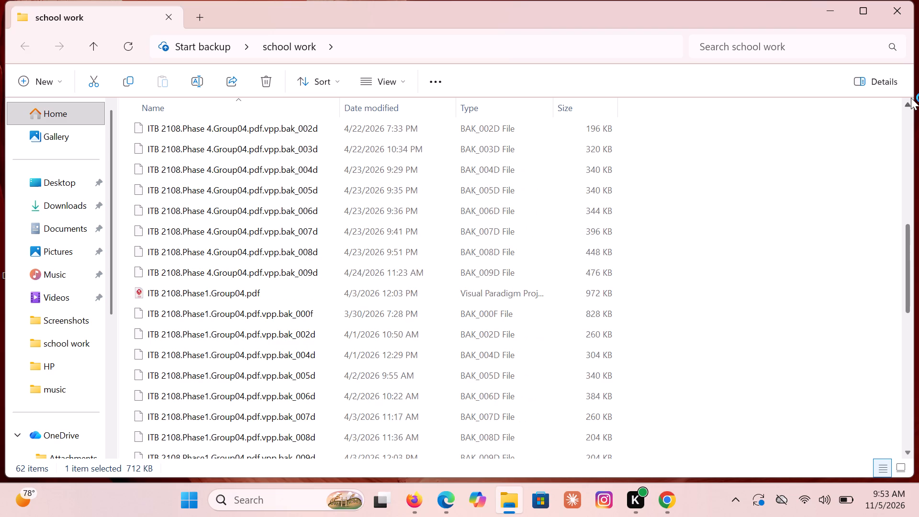
triple_click(911, 98)
triple_click(911, 98)
double_click(911, 98)
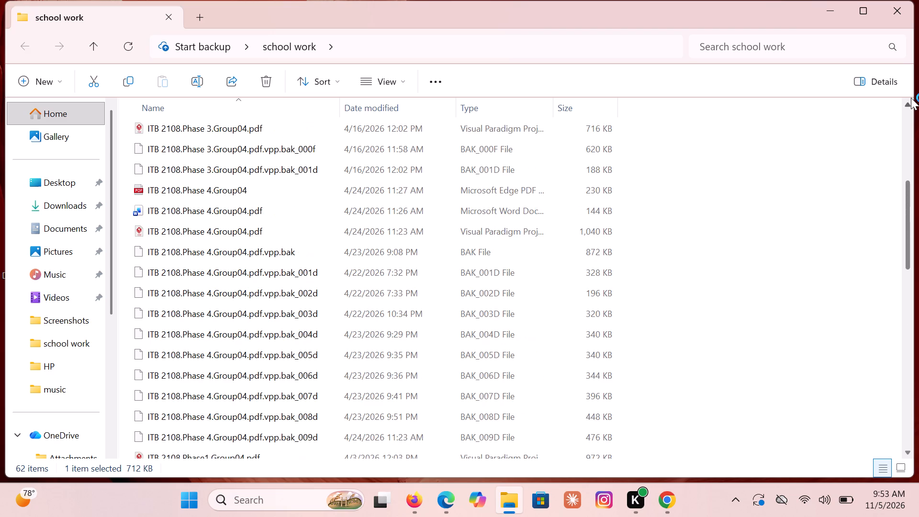
triple_click(911, 98)
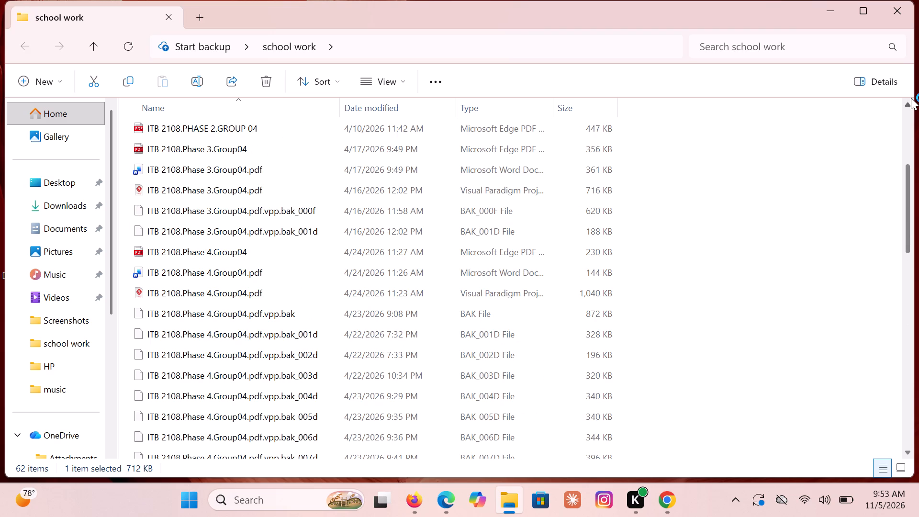
double_click(374, 184)
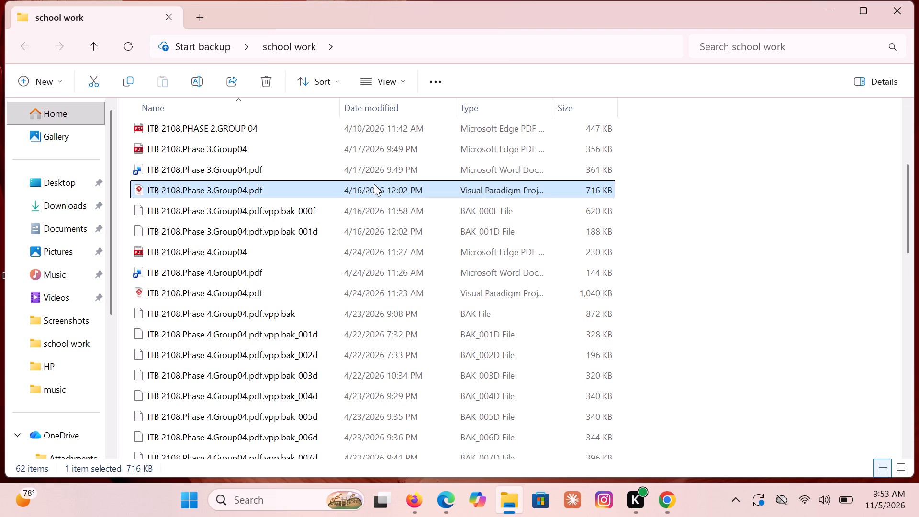
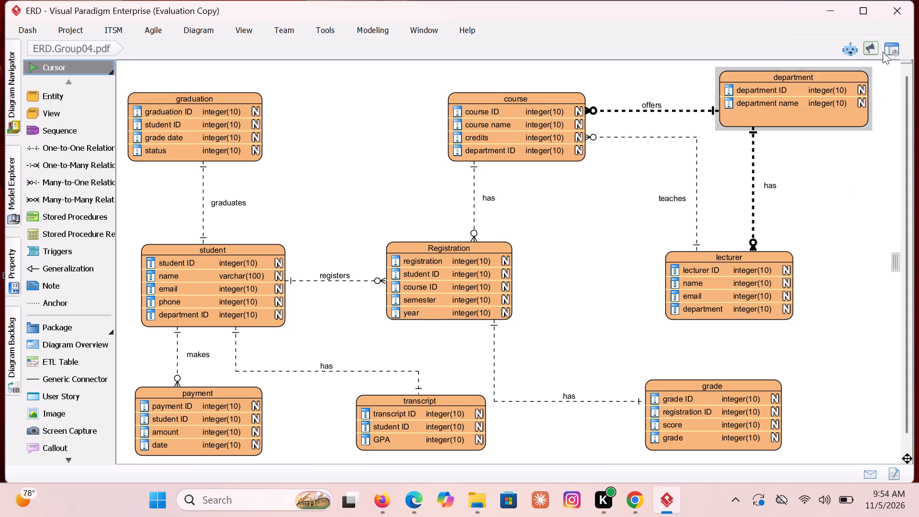
Close the Visual Paradigm ERD project and switch back to the untitled Figma design file in Chrome.
click(898, 4)
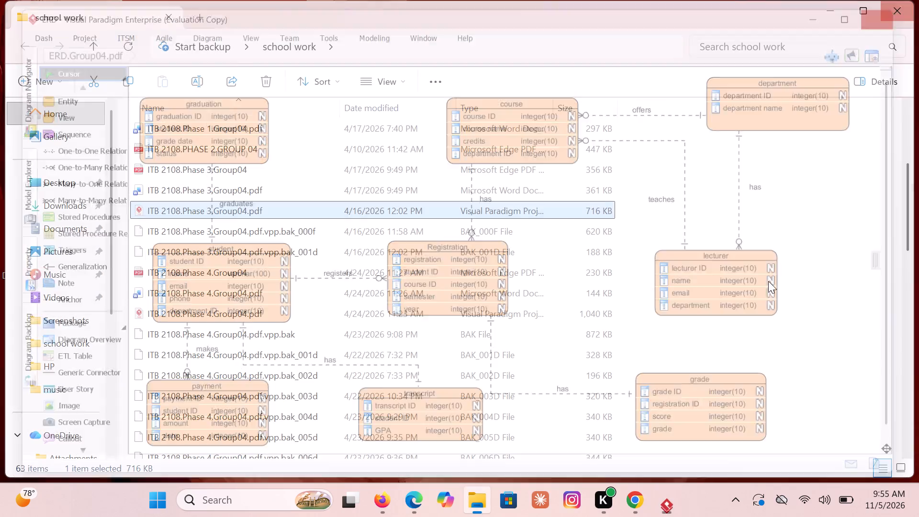
click(663, 511)
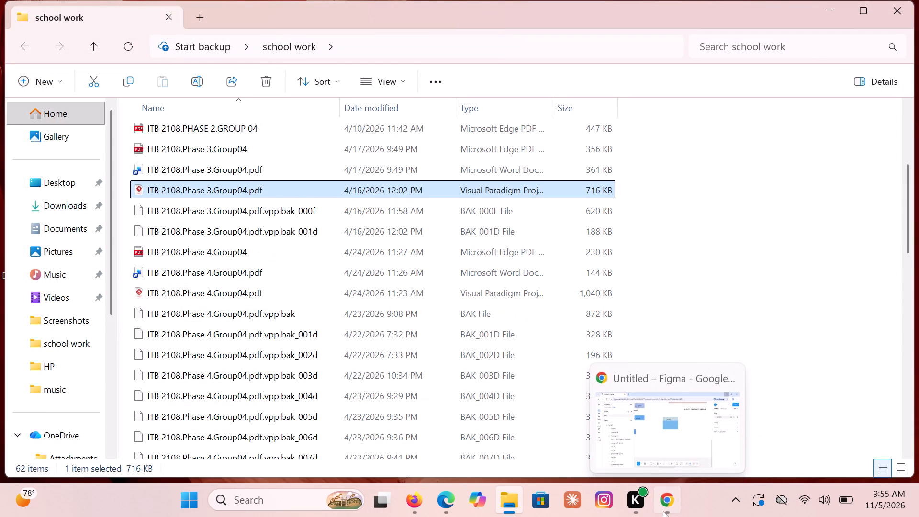
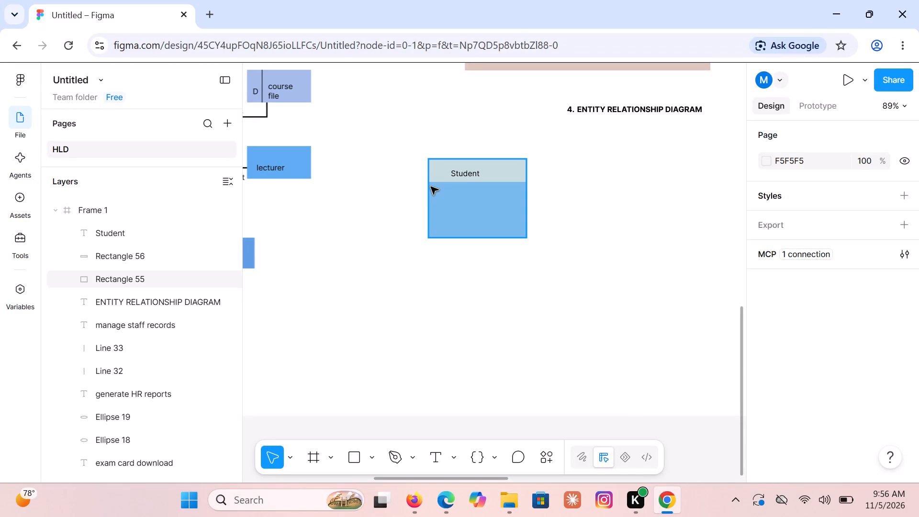
Add the attribute text "PK student_id", "student_name" and "email" on separate lines in the body of the Student entity box.
key(t)
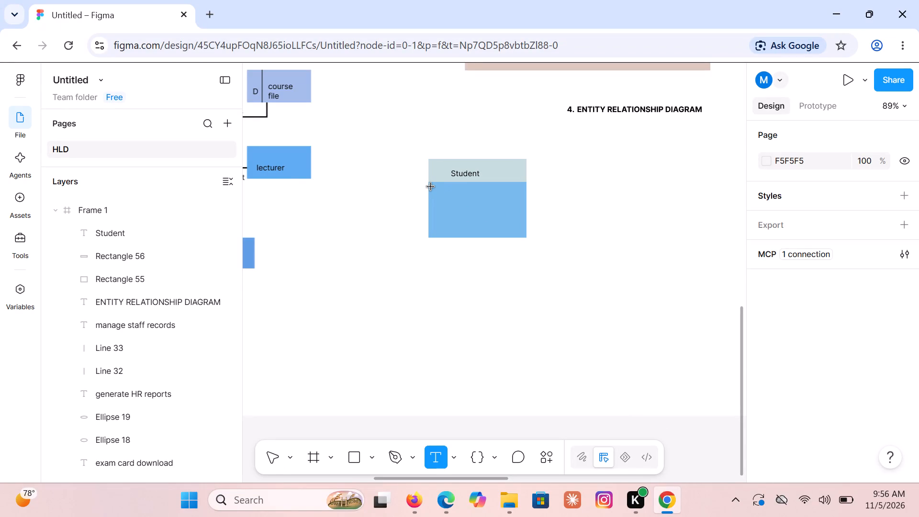
click(431, 187)
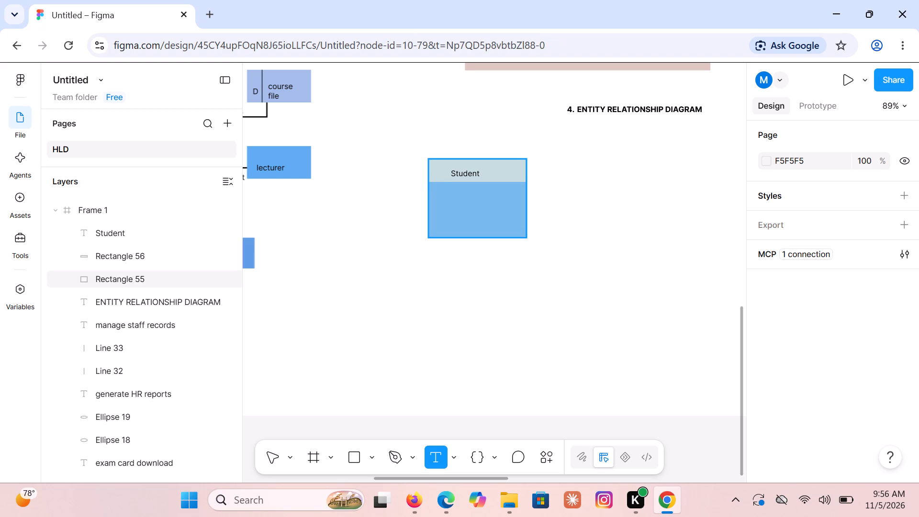
text(PK)
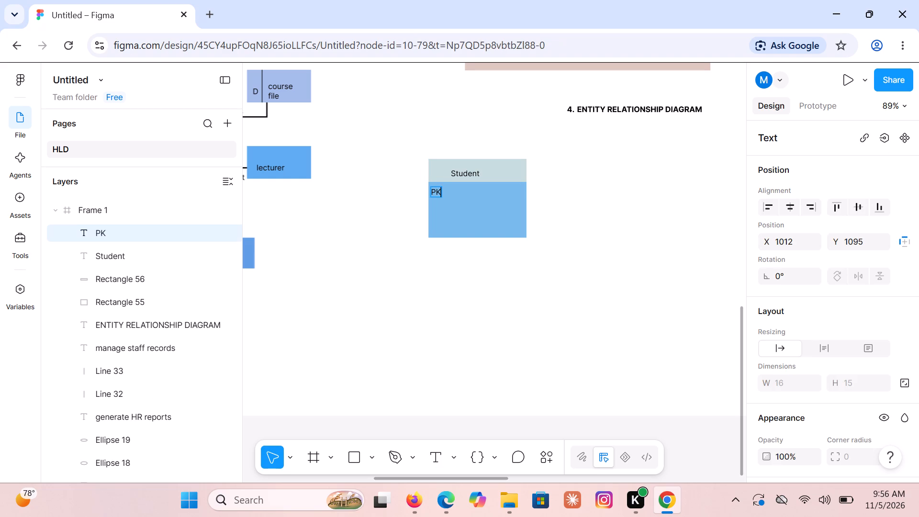
key(space)
text(stu)
text(den)
key(t)
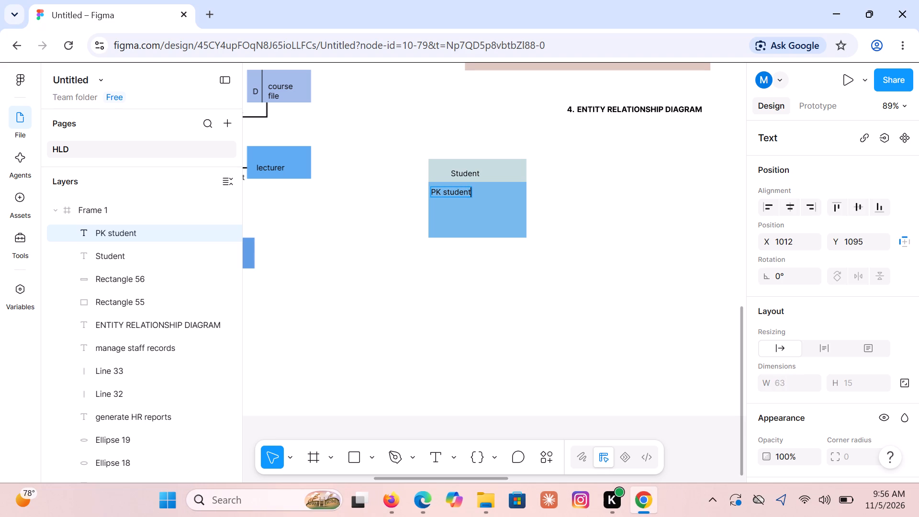
key(shift+underscore)
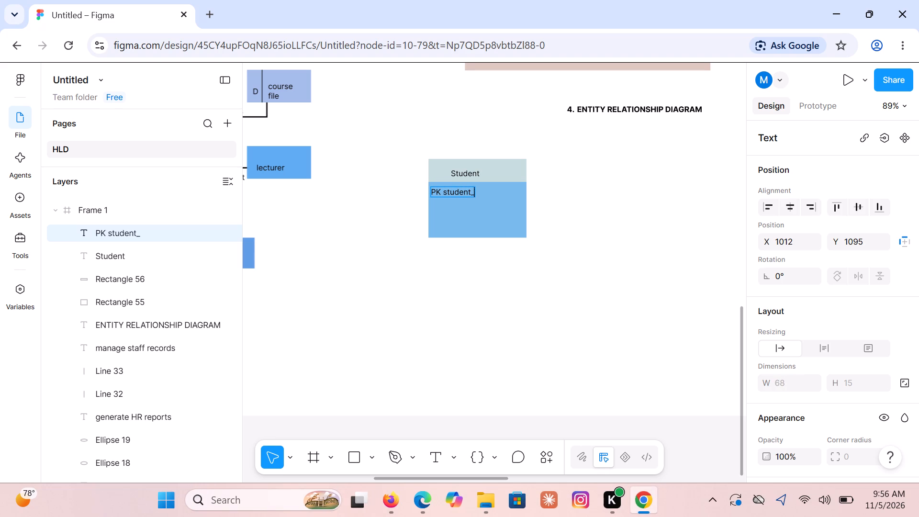
text(id)
key(Return)
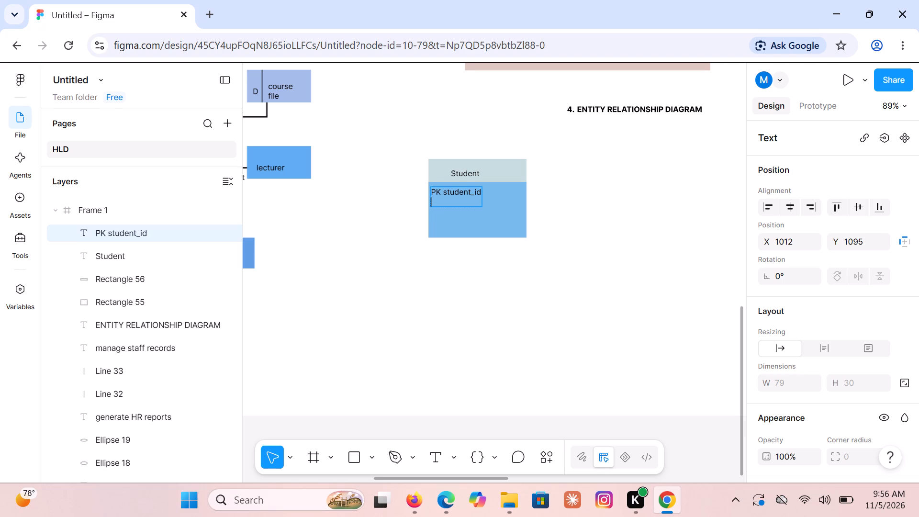
text(st)
text(udent)
text(_name)
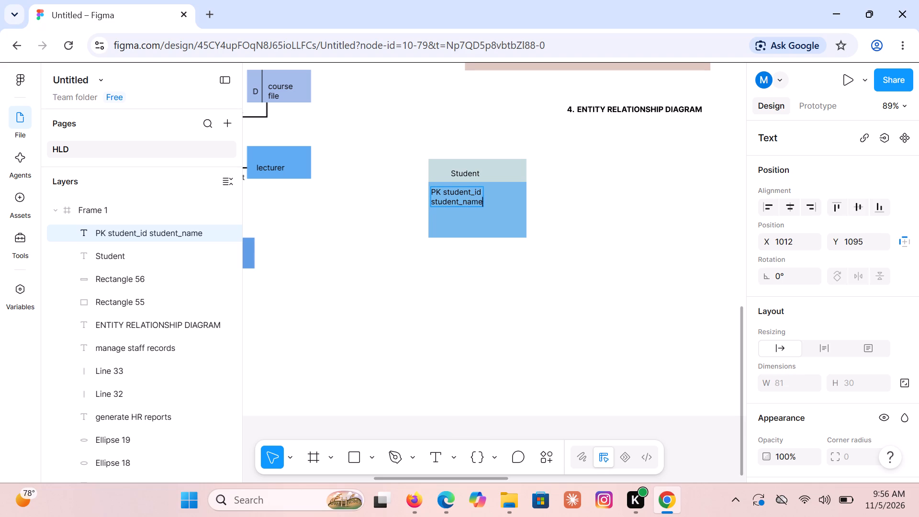
key(Return)
text(email)
click(481, 288)
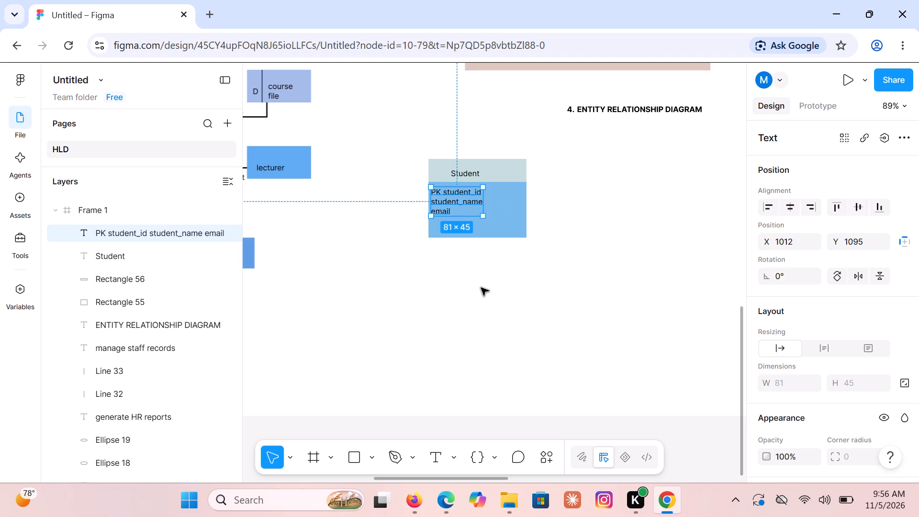
click(481, 288)
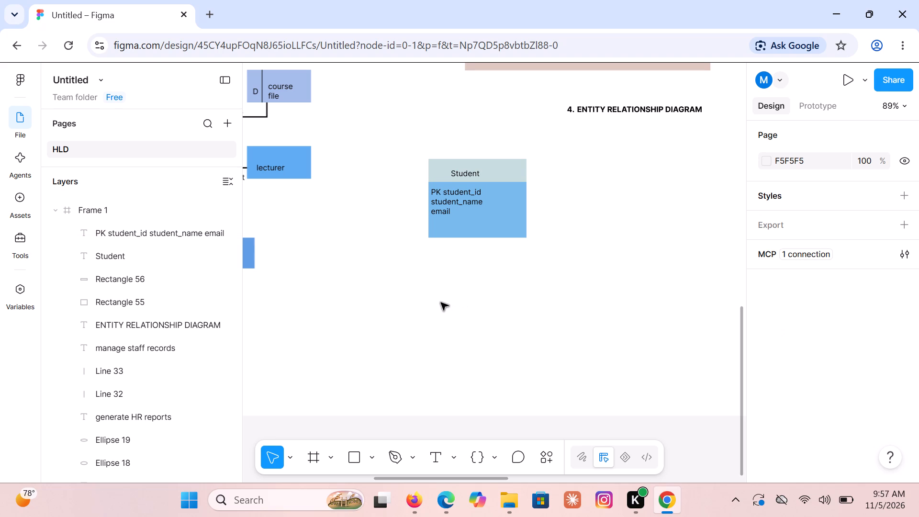
Draw a rectangle about 153 × 129 below the Student entity, matched to its width and edges, as a second entity's body.
key(r)
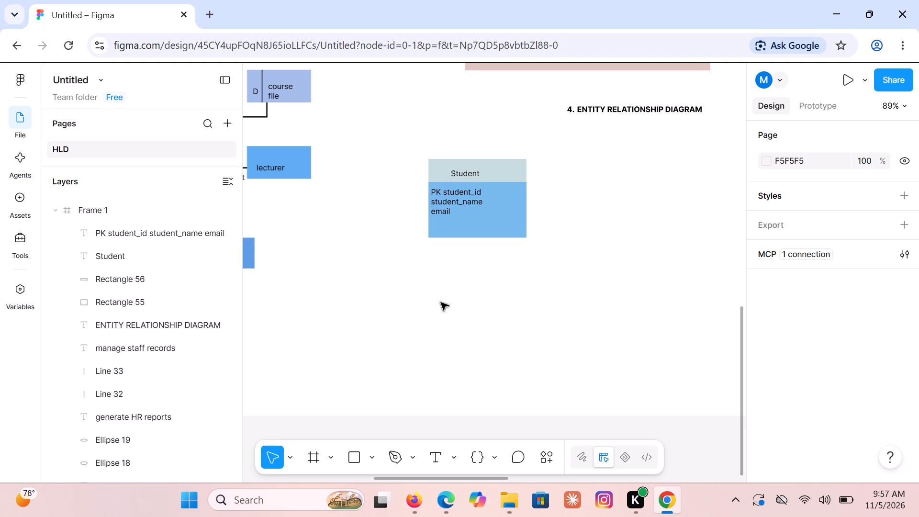
click(441, 303)
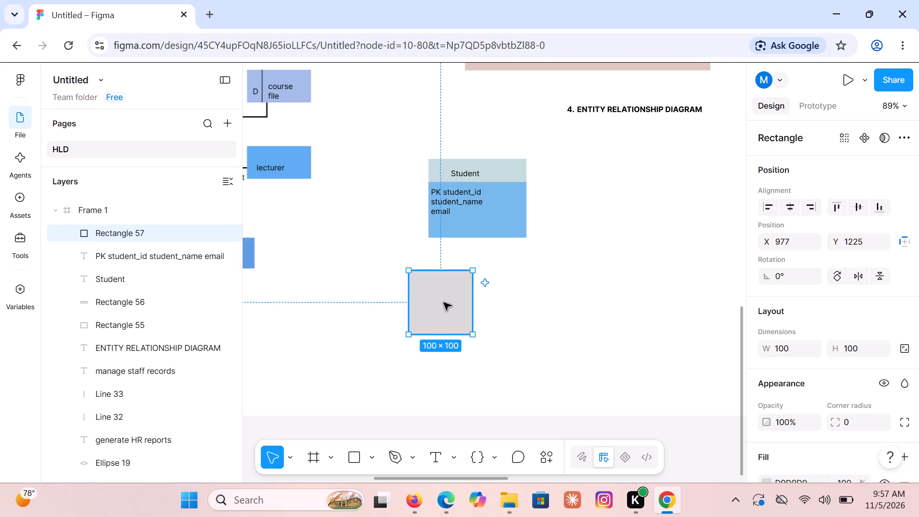
drag(444, 303, 459, 322)
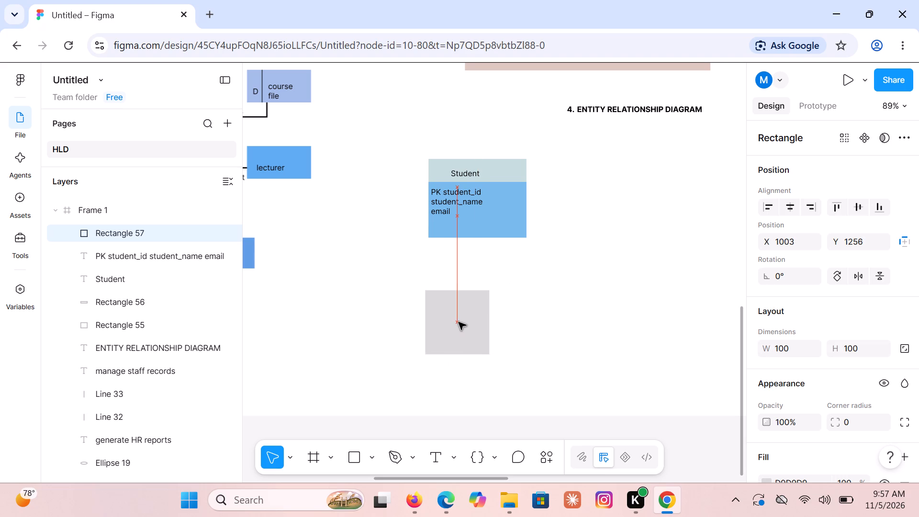
drag(459, 322, 459, 322)
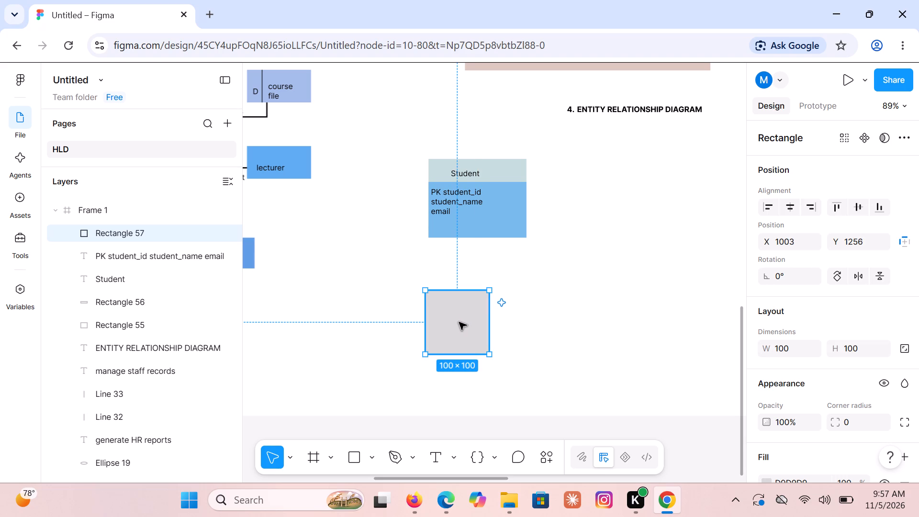
drag(490, 324, 551, 343)
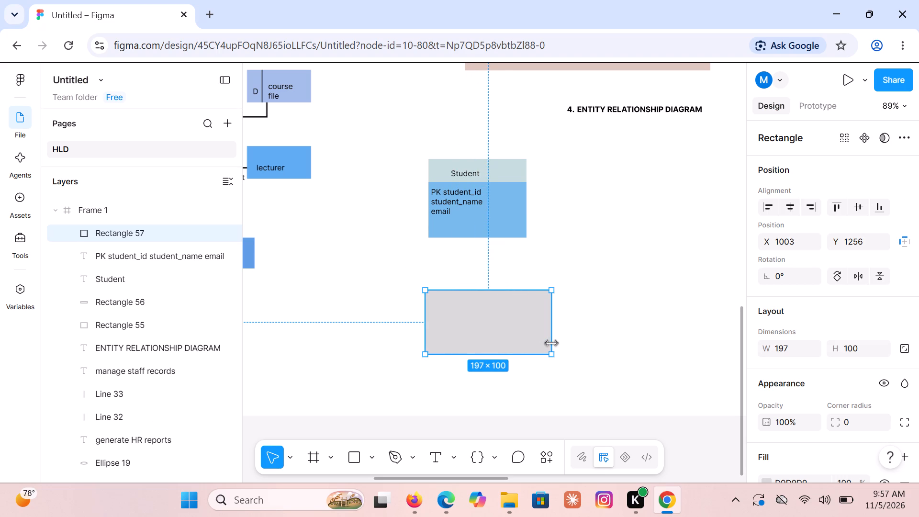
drag(551, 343, 525, 343)
drag(496, 350, 496, 361)
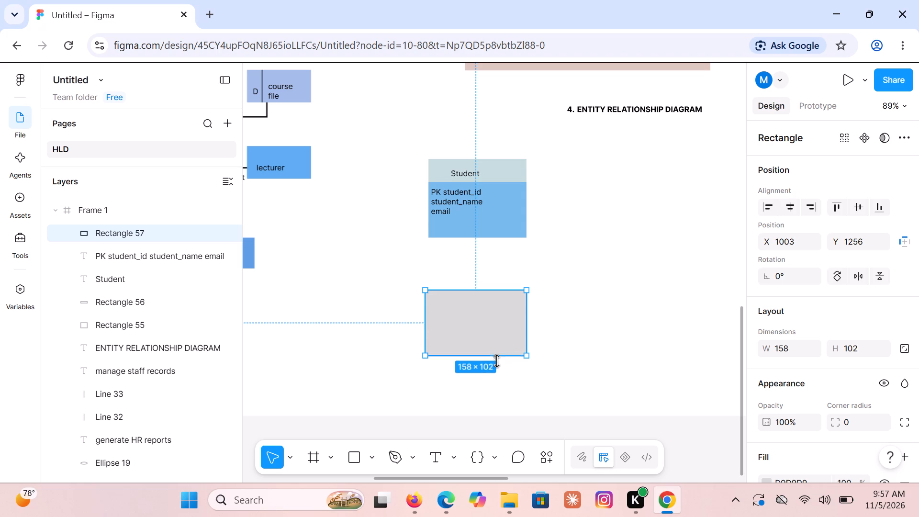
drag(496, 361, 497, 373)
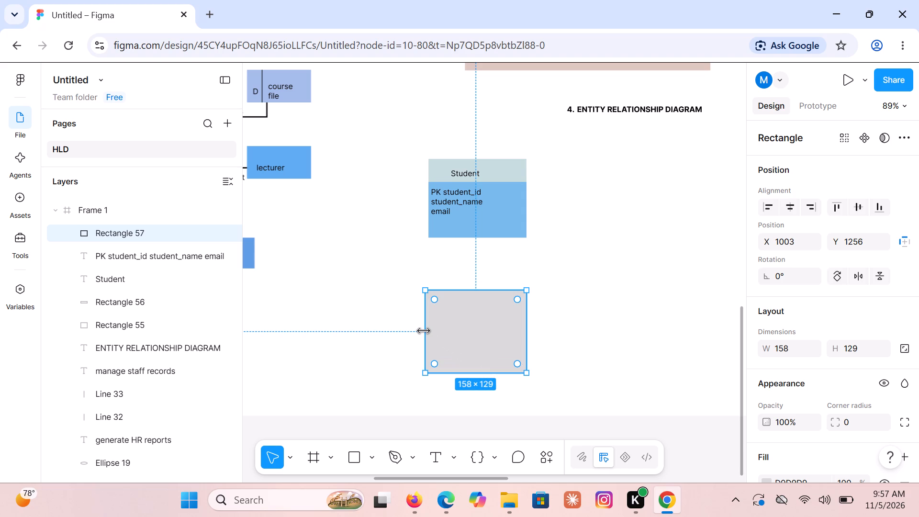
drag(424, 330, 429, 331)
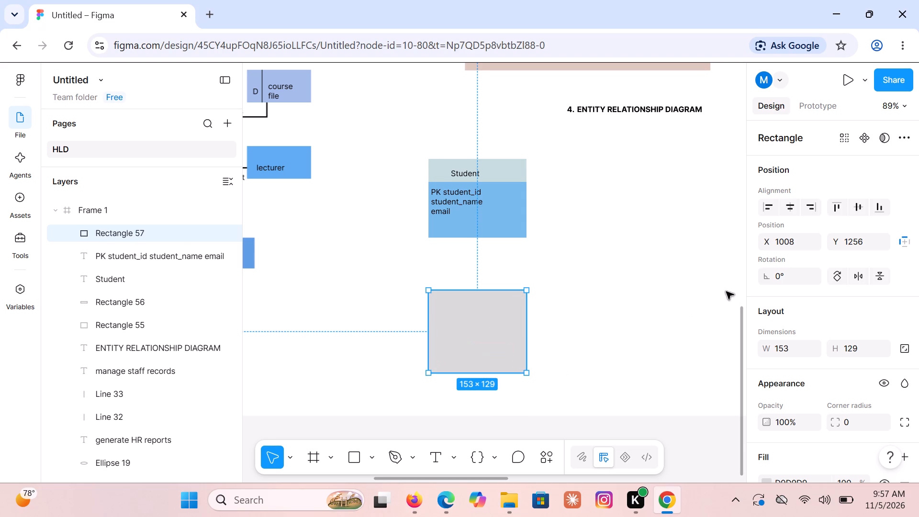
click(646, 326)
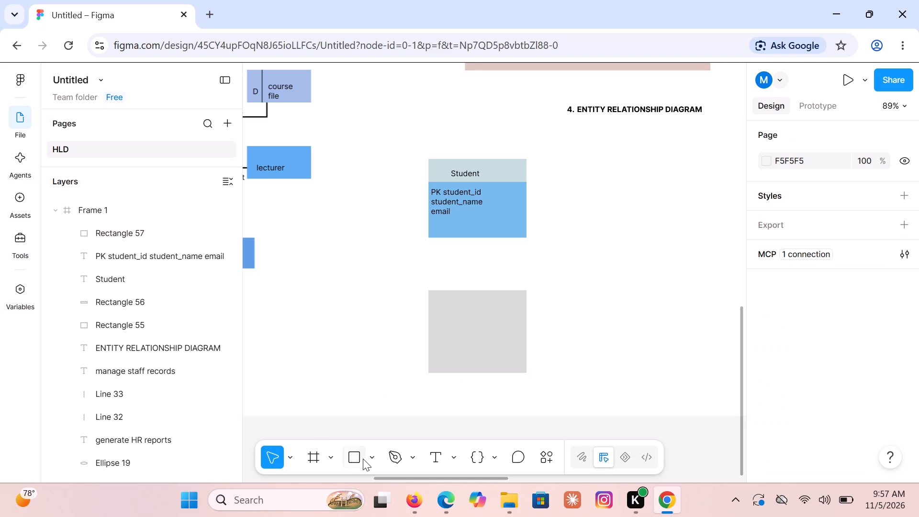
Add a header rectangle about 153 × 36 along the top edge of the new entity box.
click(363, 459)
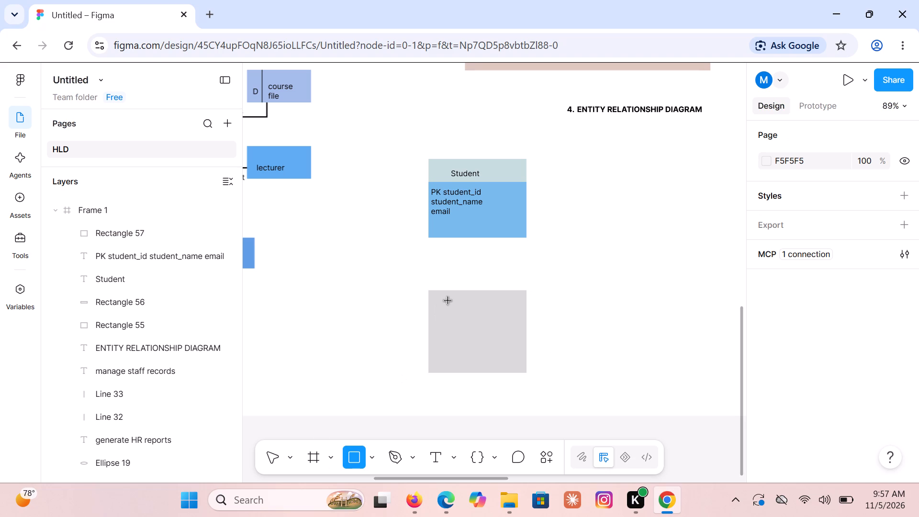
click(460, 303)
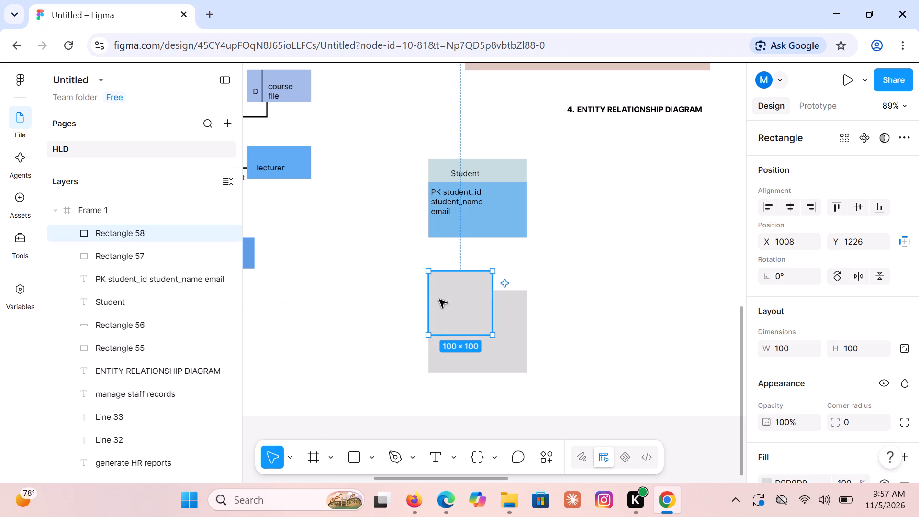
drag(493, 334, 527, 334)
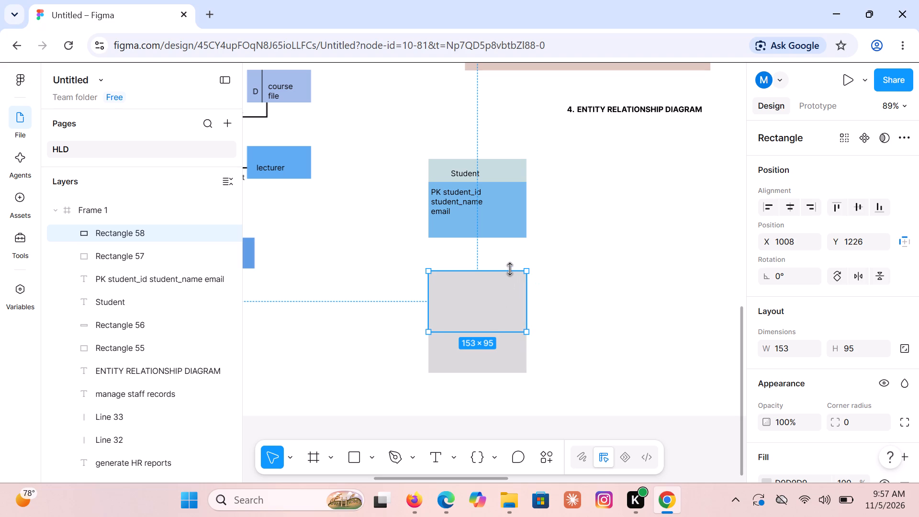
drag(510, 269, 510, 286)
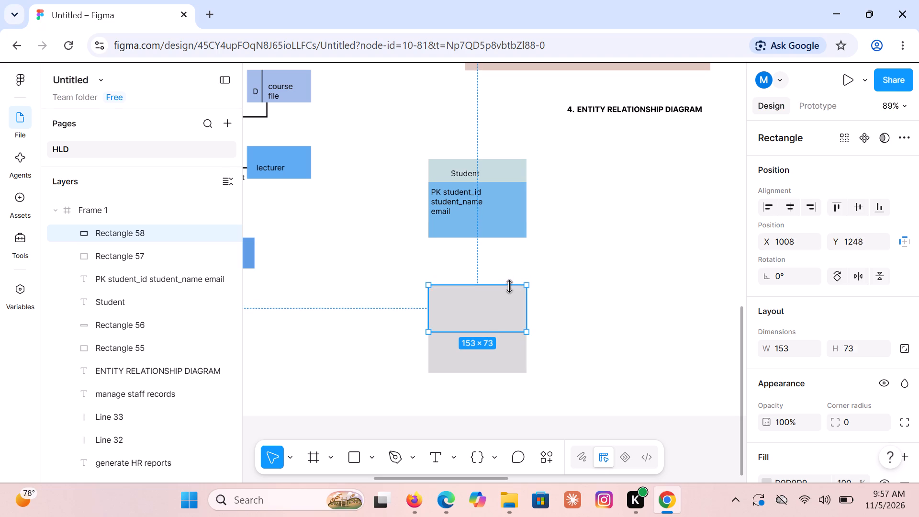
drag(510, 286, 510, 288)
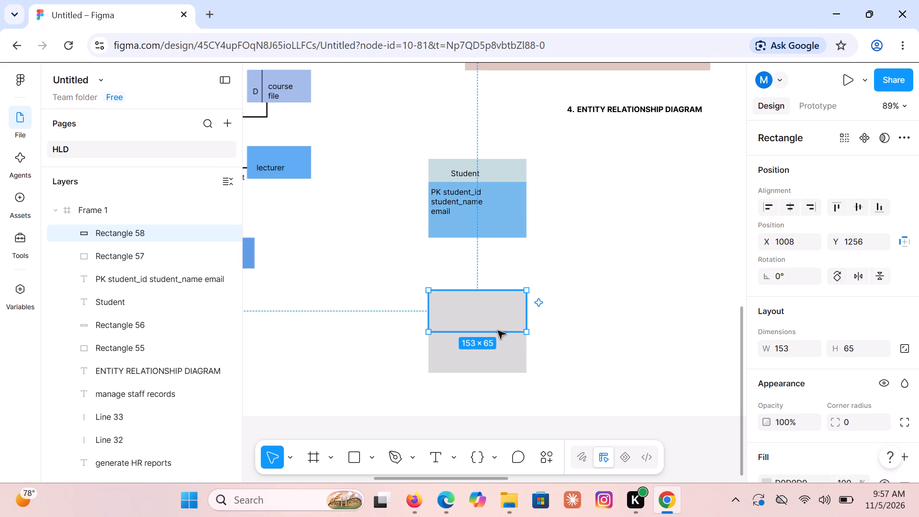
drag(498, 331, 497, 316)
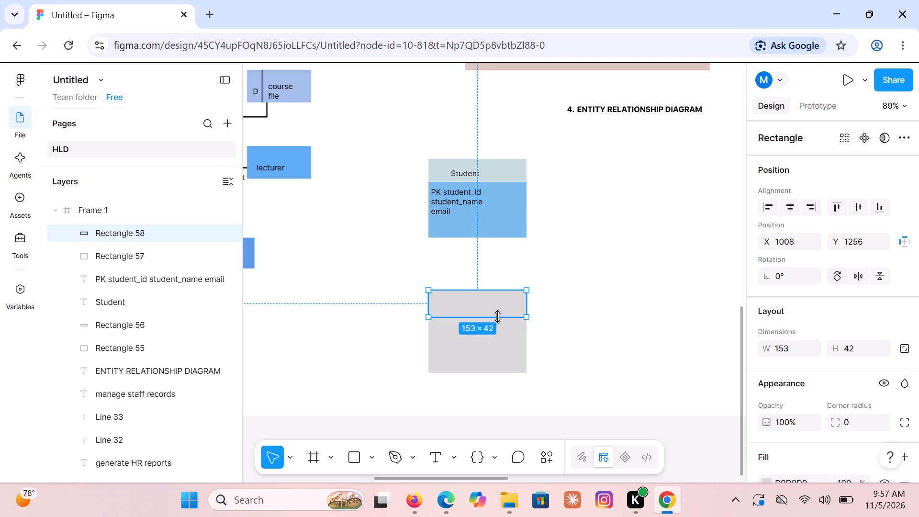
drag(497, 316, 497, 313)
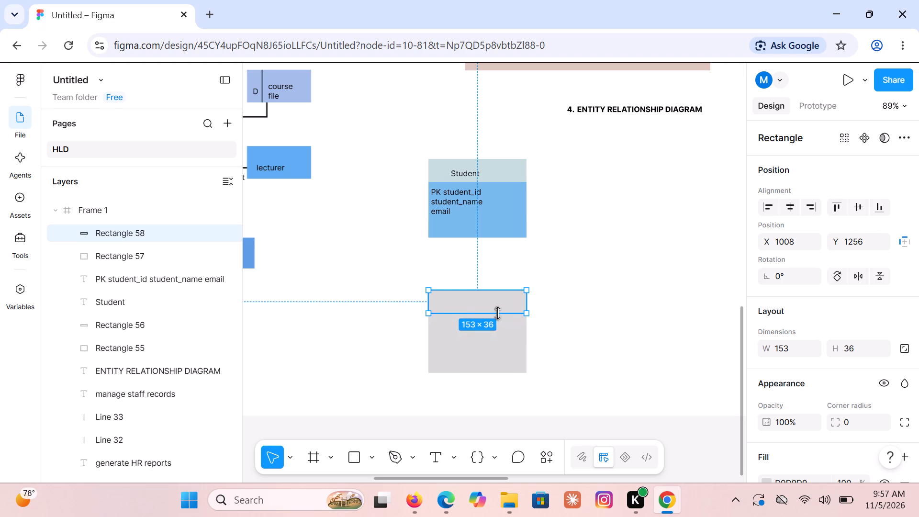
click(426, 302)
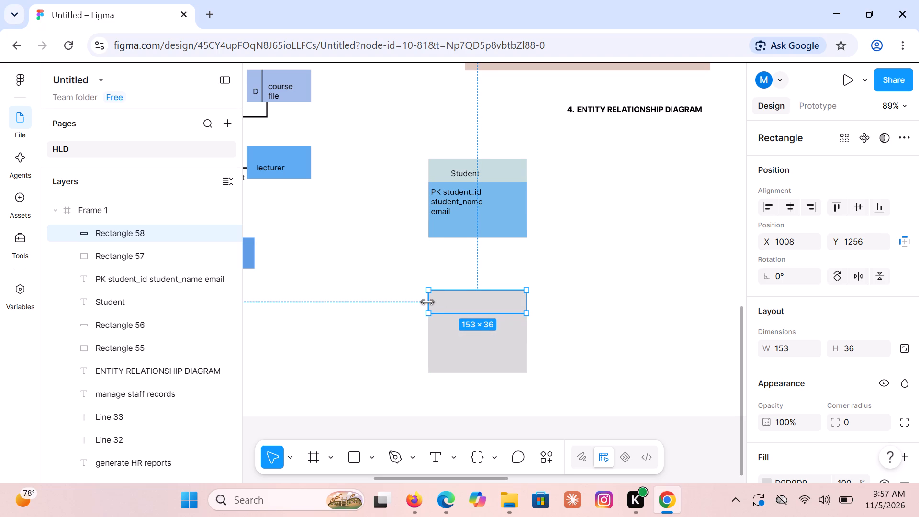
Add a blue 20B5F0 fill at 63% opacity to the new entity's body rectangle.
click(471, 353)
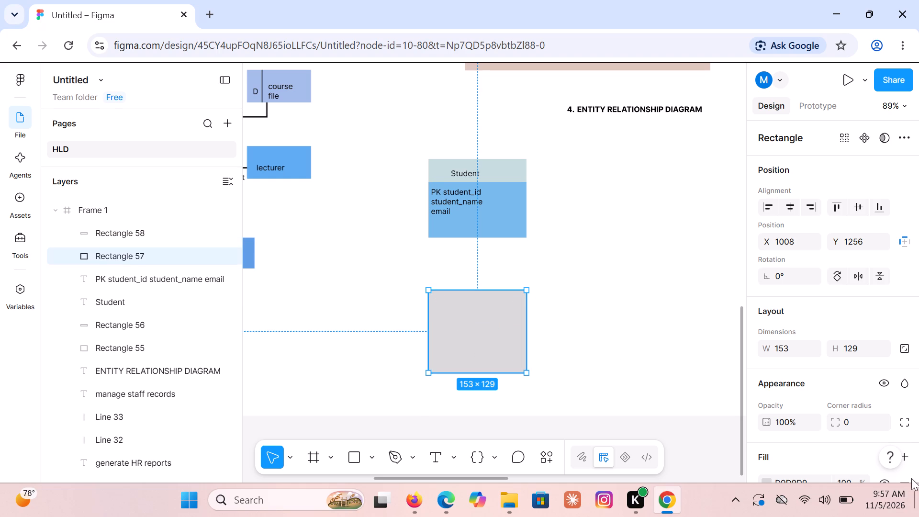
click(909, 454)
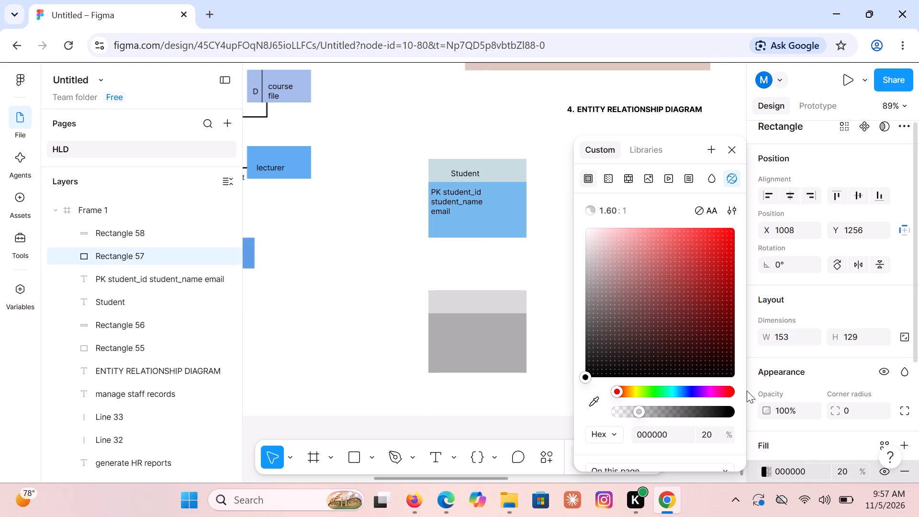
click(678, 391)
click(699, 238)
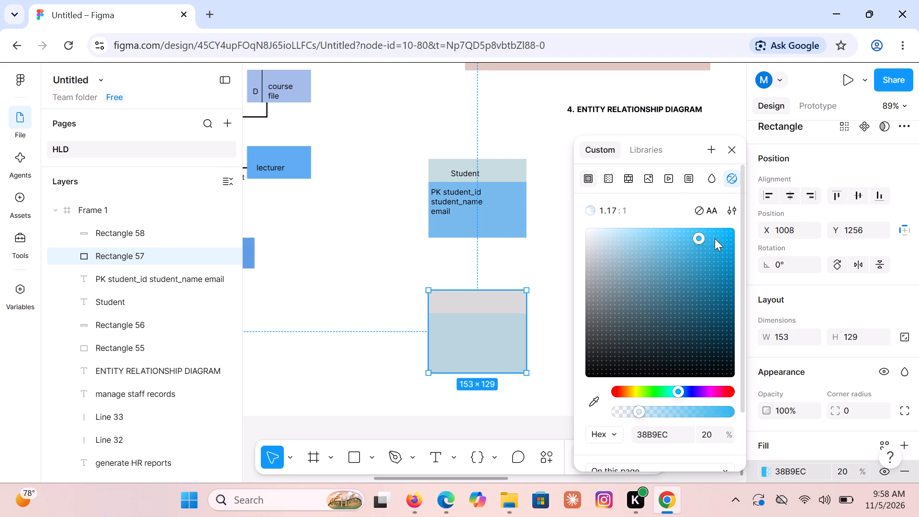
click(715, 236)
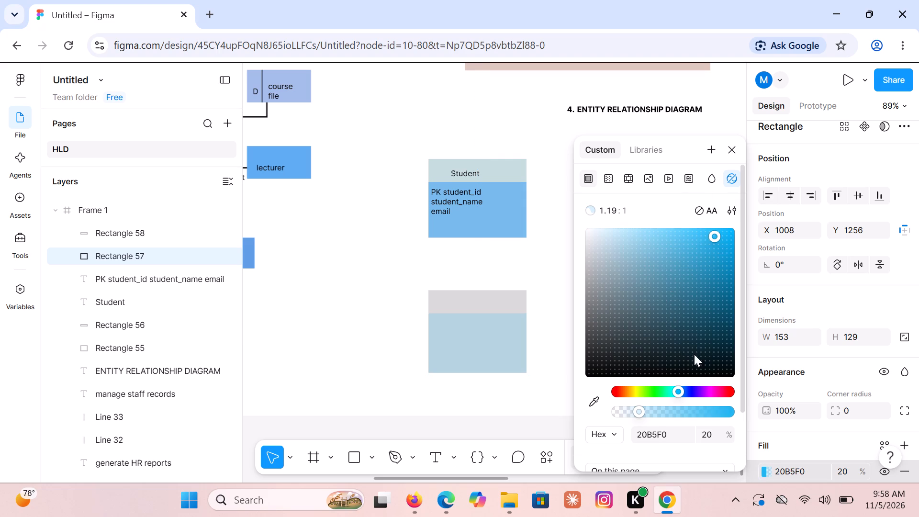
click(696, 413)
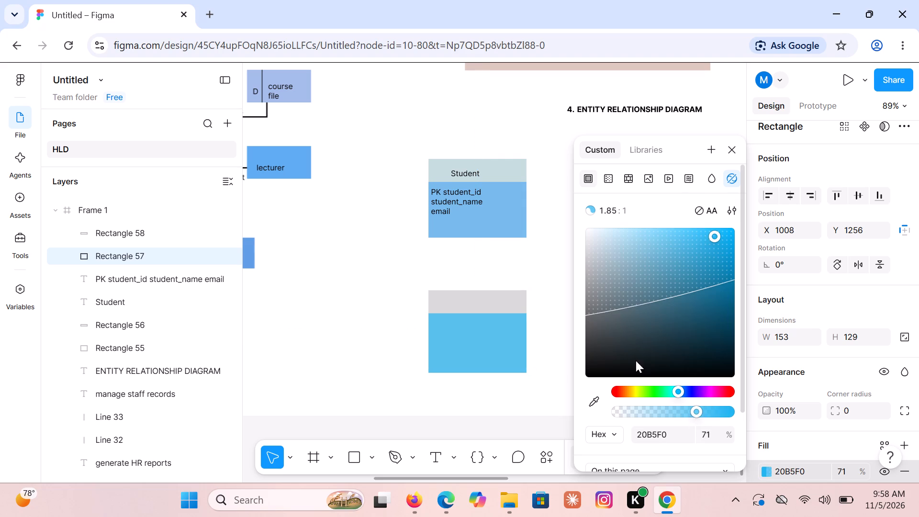
click(688, 408)
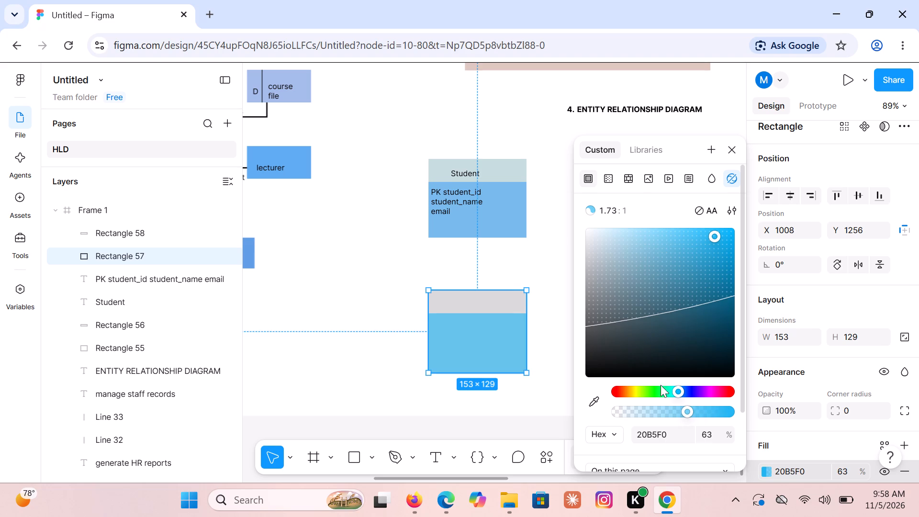
Add a light cyan 4EE8F9 fill at 20% opacity to the header rectangle of the second entity box.
click(504, 306)
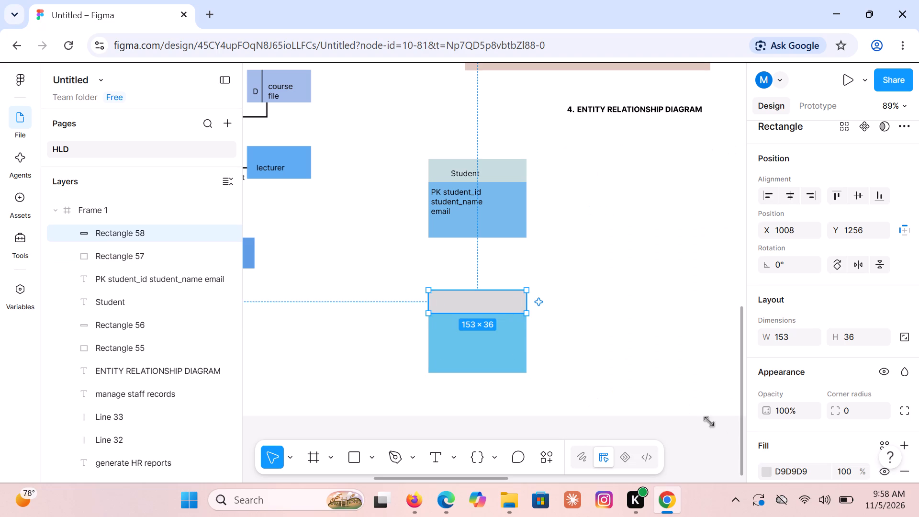
click(909, 440)
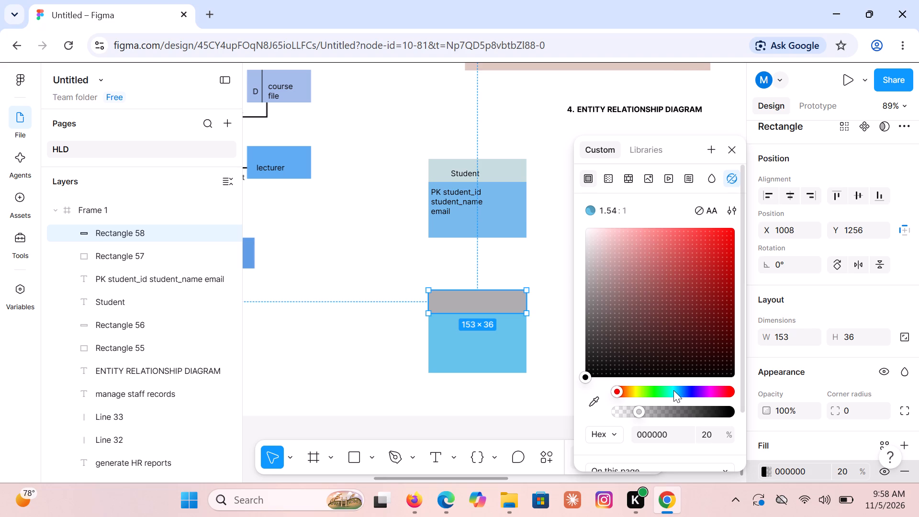
click(675, 390)
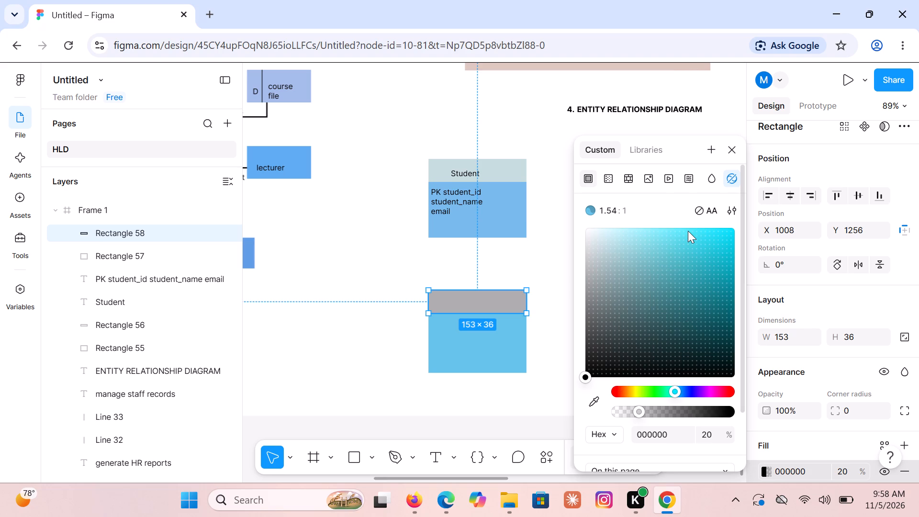
click(688, 231)
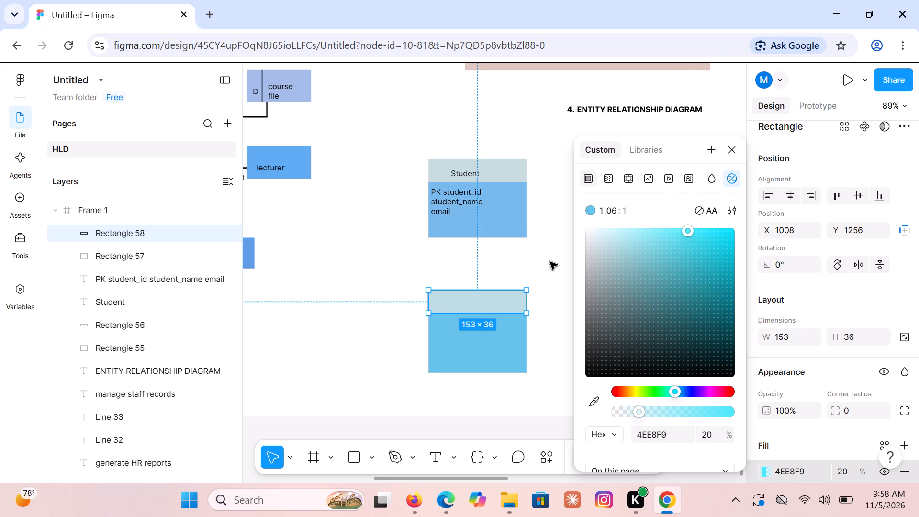
click(550, 262)
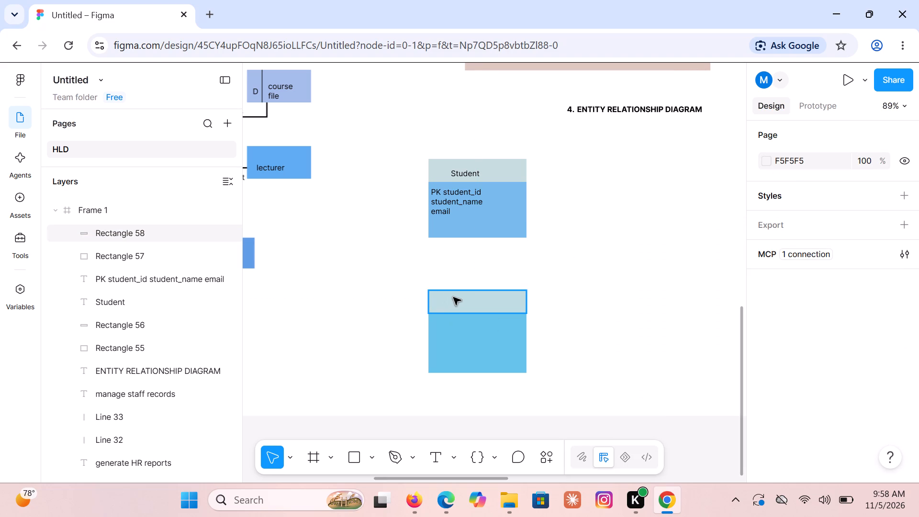
Add the title text "Course" in the header of the second entity box.
key(t)
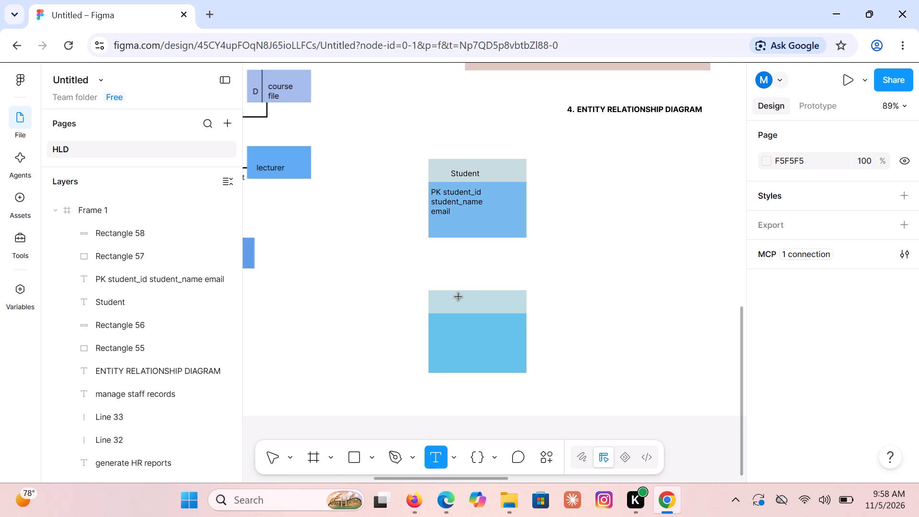
key(space)
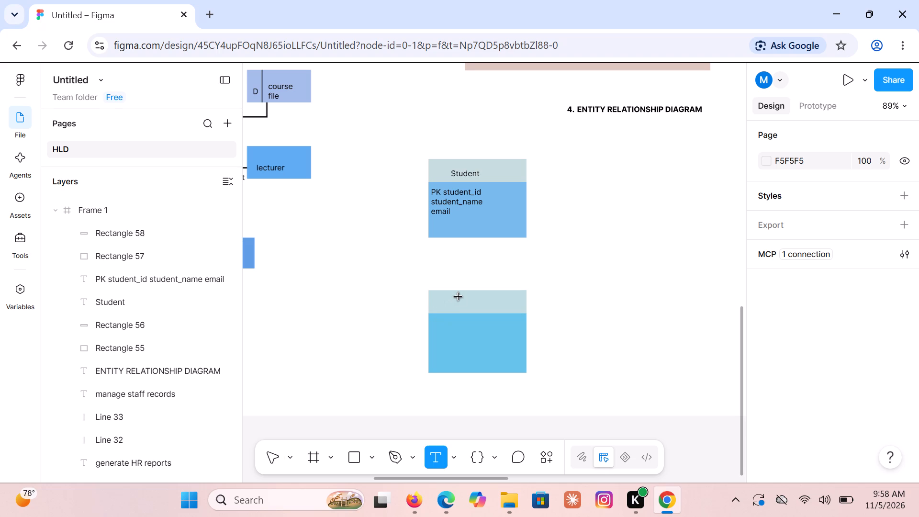
click(459, 297)
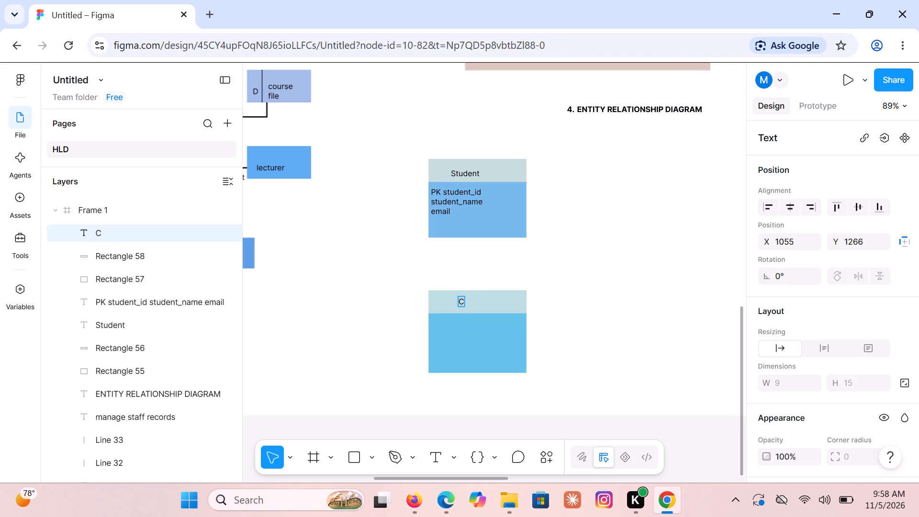
text(ourse)
click(431, 321)
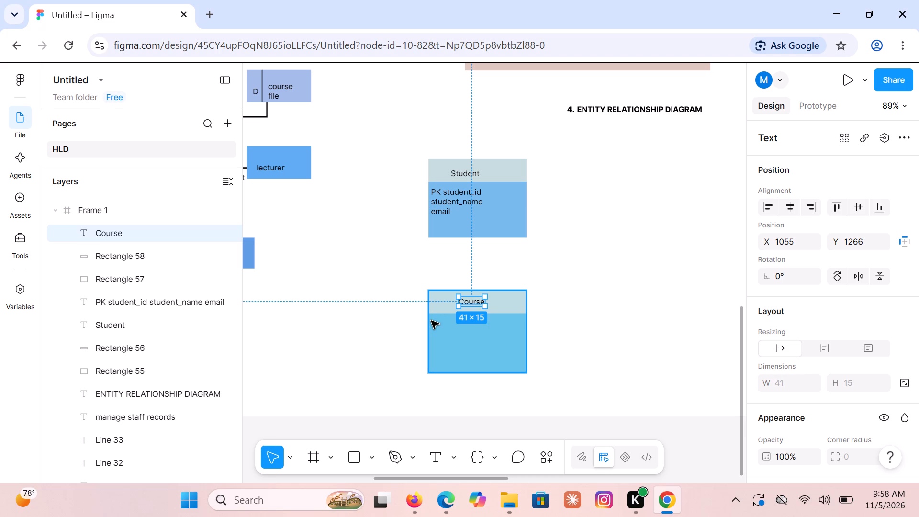
click(431, 321)
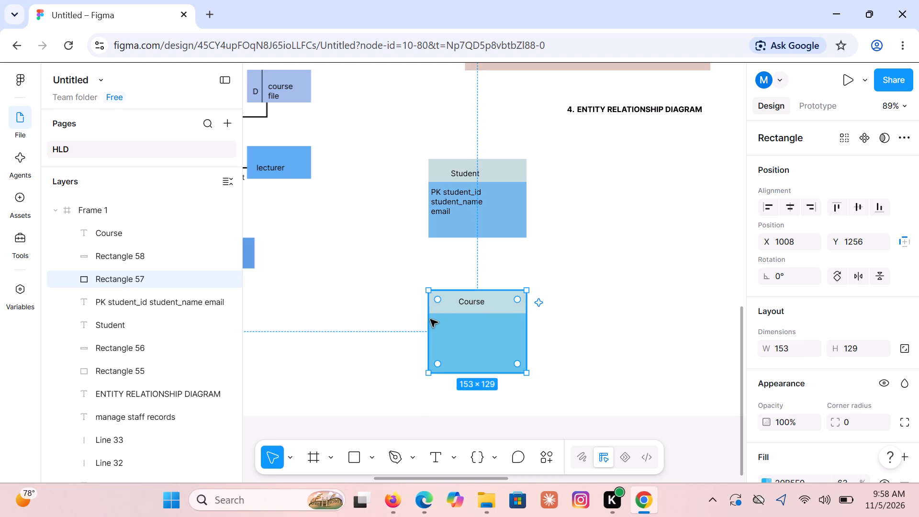
click(575, 327)
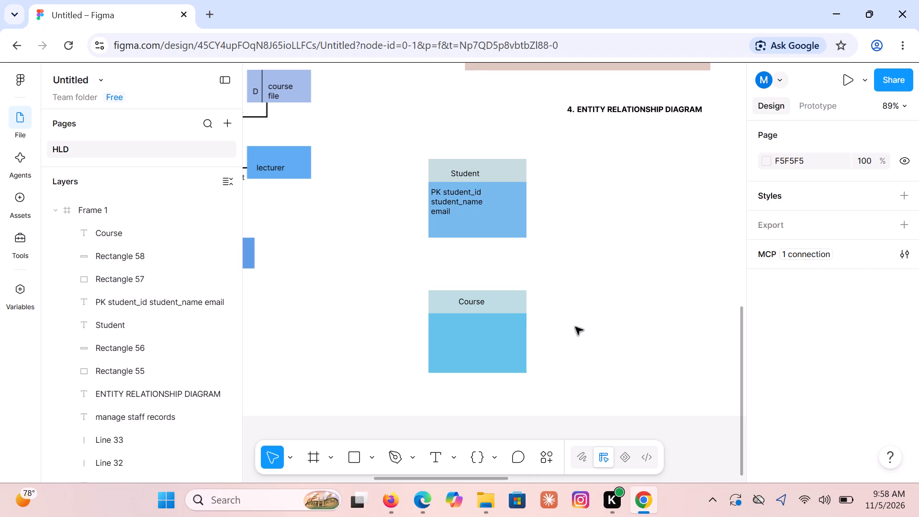
Add the attribute text "PK course_id", "course_name" and "FK lecturer_id" on separate lines in the body of the Course entity box.
key(t)
click(431, 319)
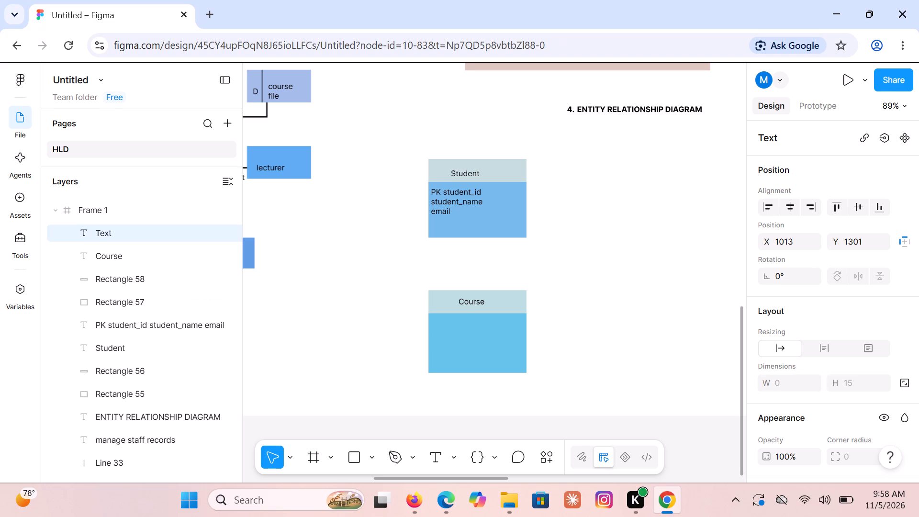
text(PK)
key(space)
text(cours)
key(e)
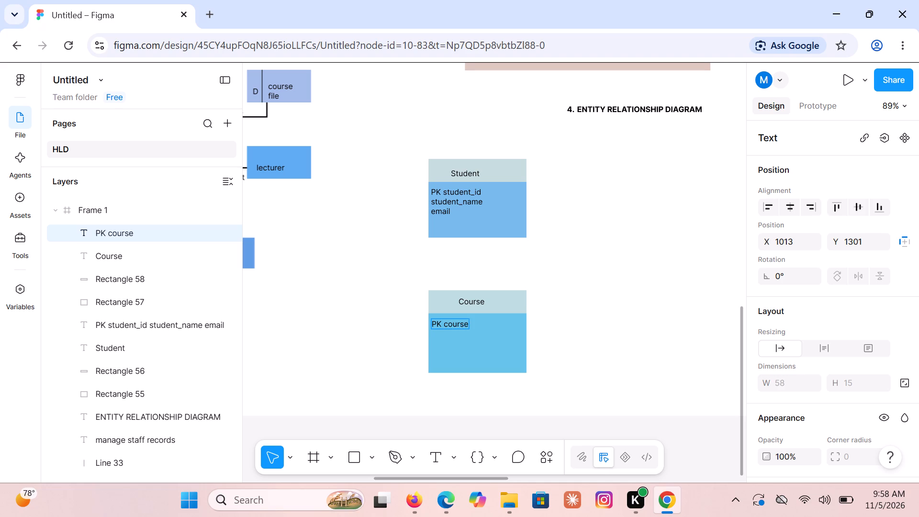
text(_id)
key(Return)
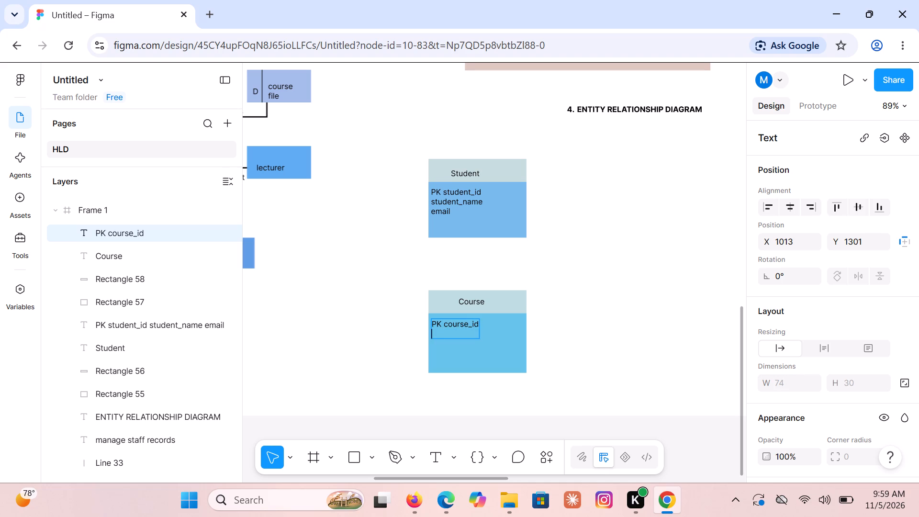
text(course)
text(_name)
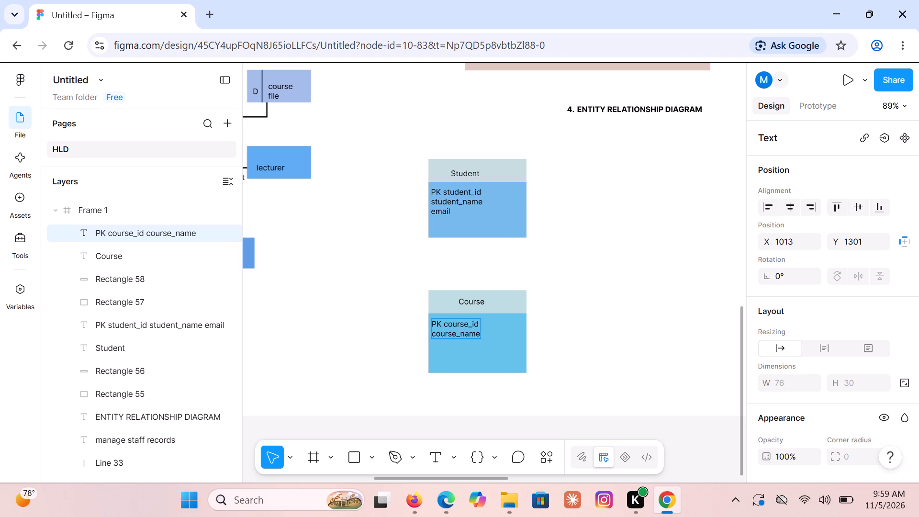
key(Return)
text(FK)
key(space)
text(le)
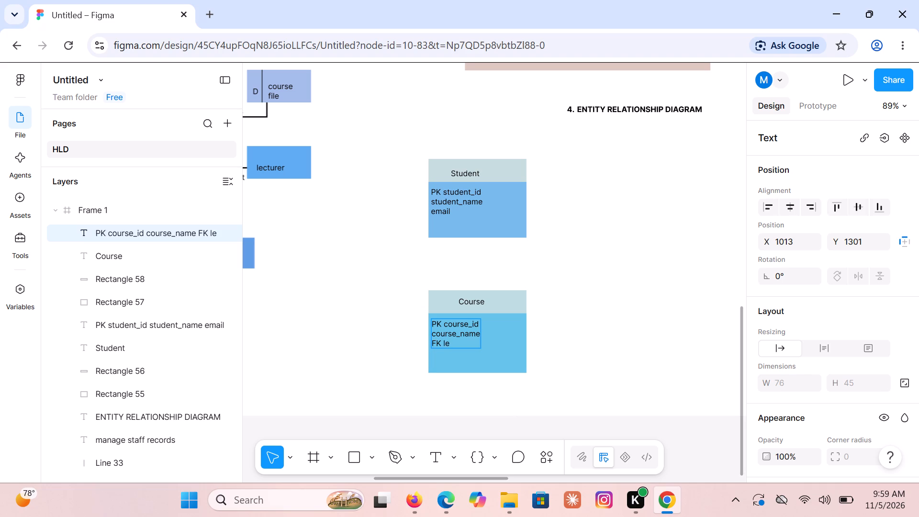
key(c)
text(turer)
key(shift+underscore)
text(id)
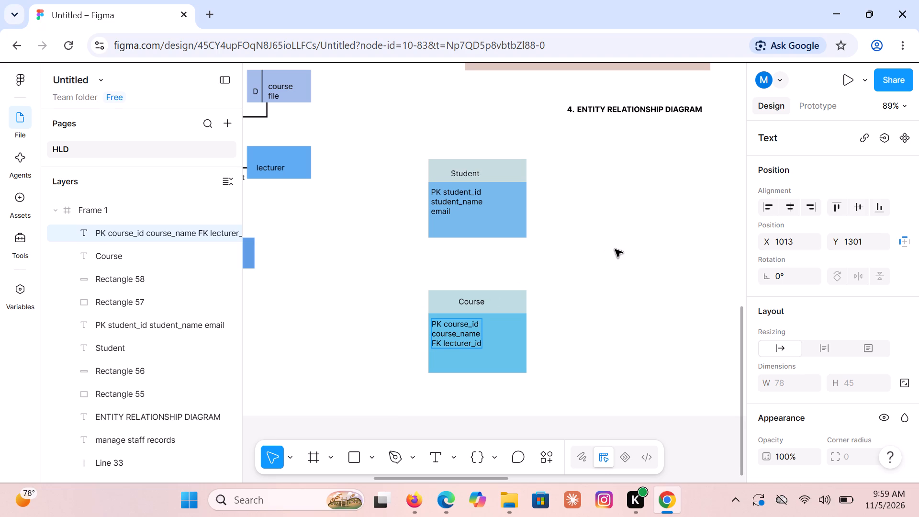
click(615, 249)
click(615, 249)
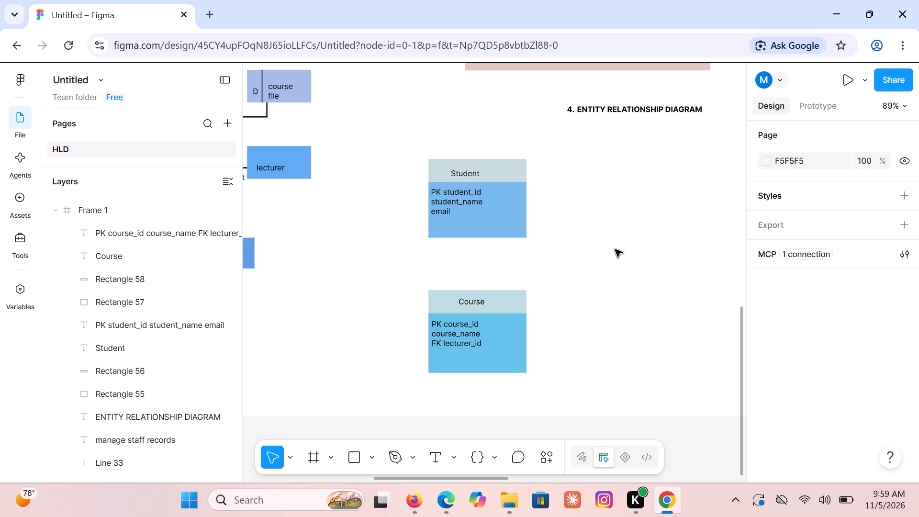
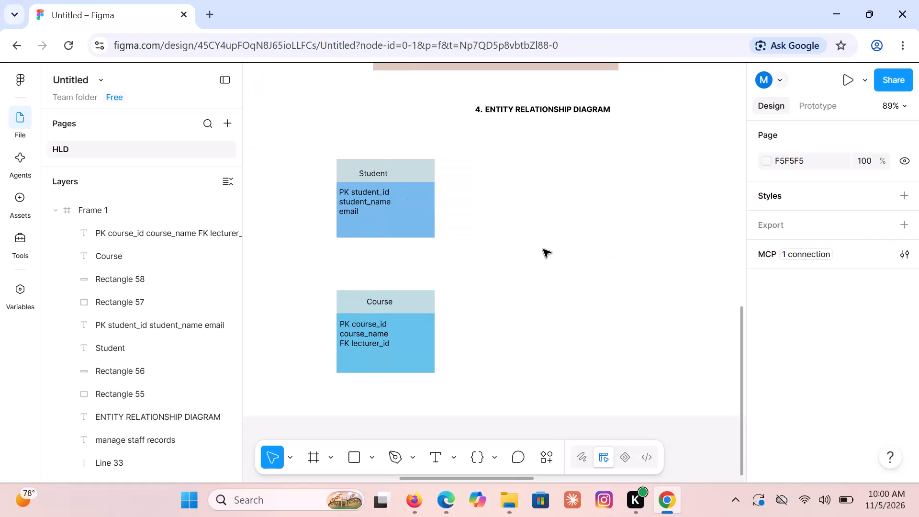
Draw a 147 × 110 body rectangle for a third entity at about X 1301, Y 1146, beside the Student and Course boxes.
key(r)
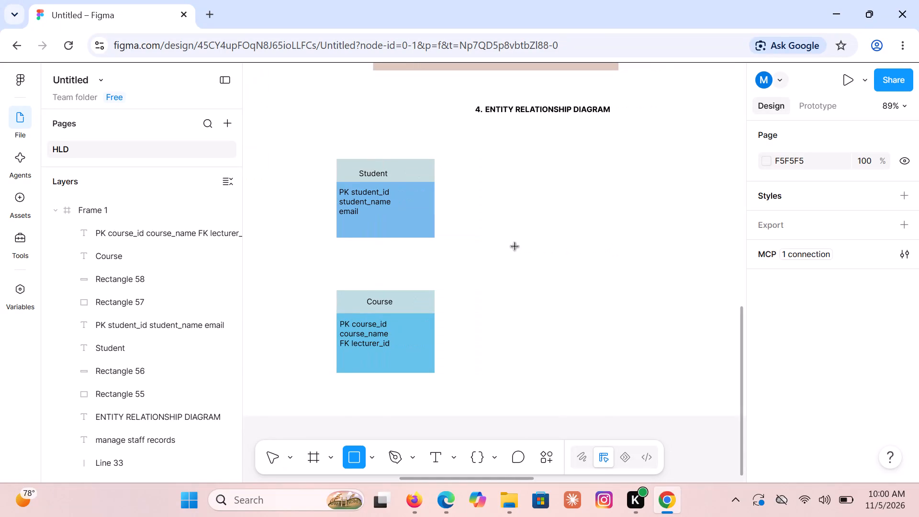
click(515, 247)
drag(516, 247, 549, 257)
drag(580, 256, 610, 256)
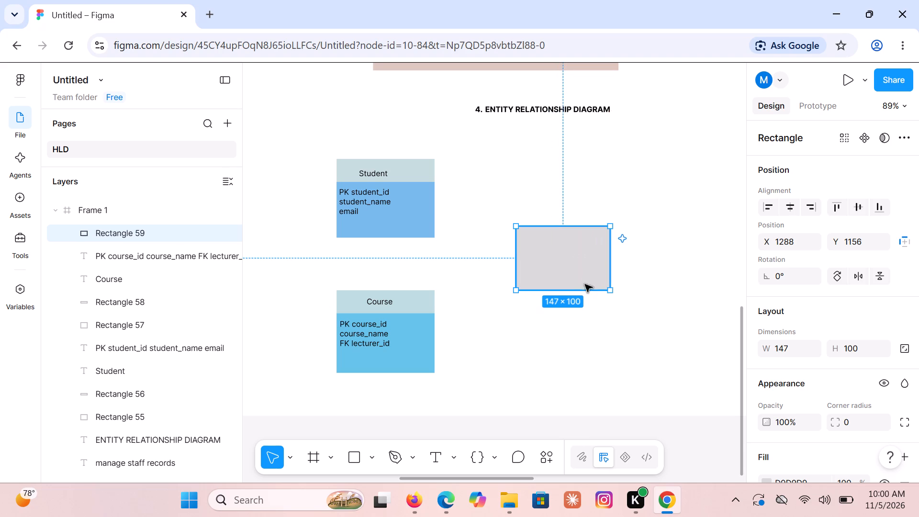
drag(585, 284, 587, 296)
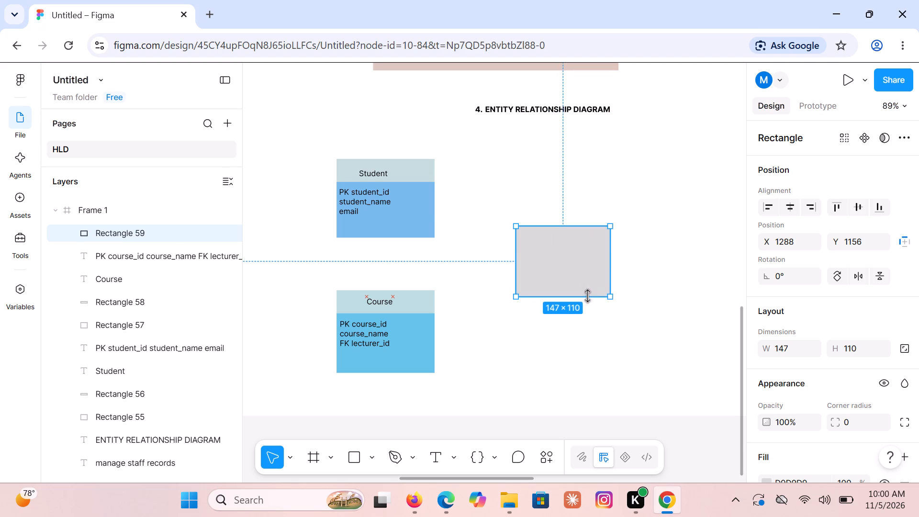
drag(587, 296, 587, 297)
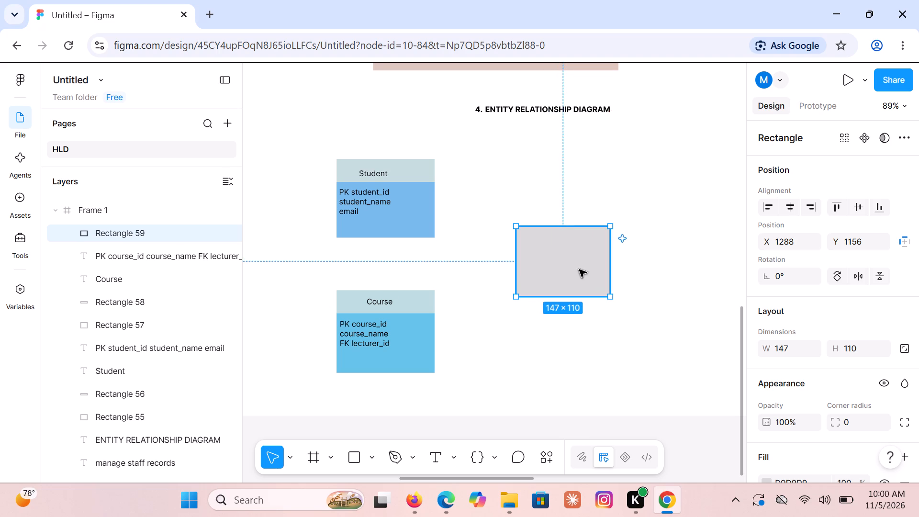
drag(579, 270, 583, 262)
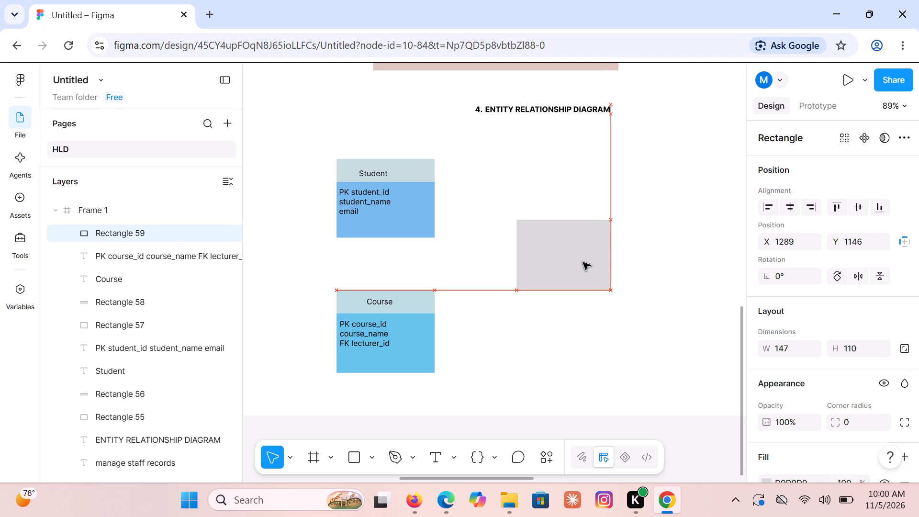
drag(583, 262, 591, 262)
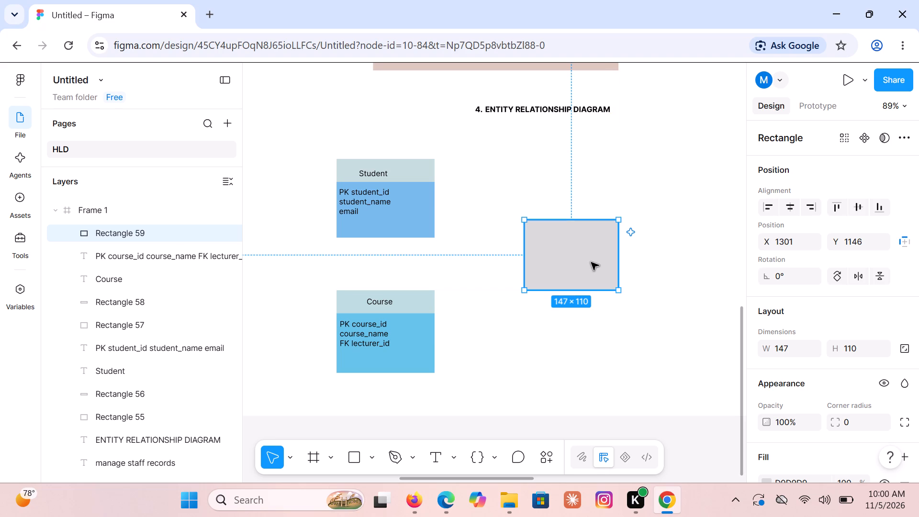
Add a 147 × 28 header rectangle aligned over the top edge of the third entity's body rectangle.
click(359, 450)
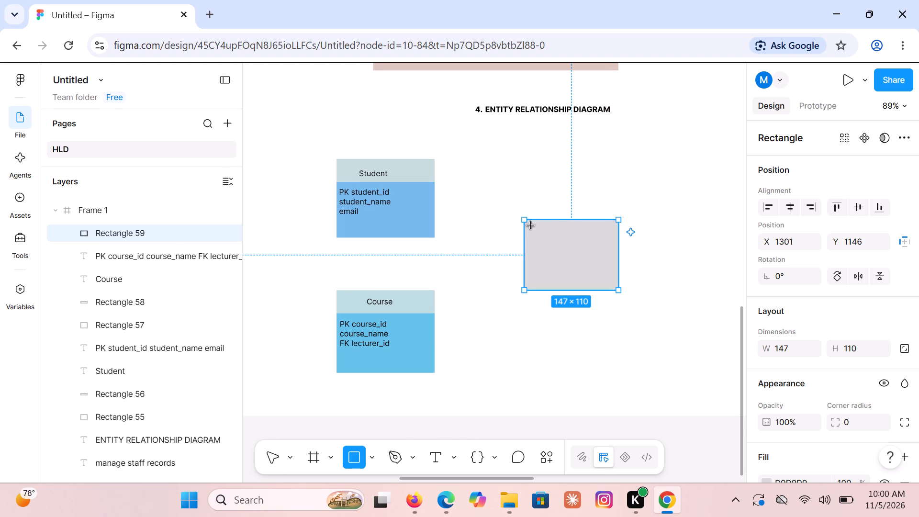
click(536, 226)
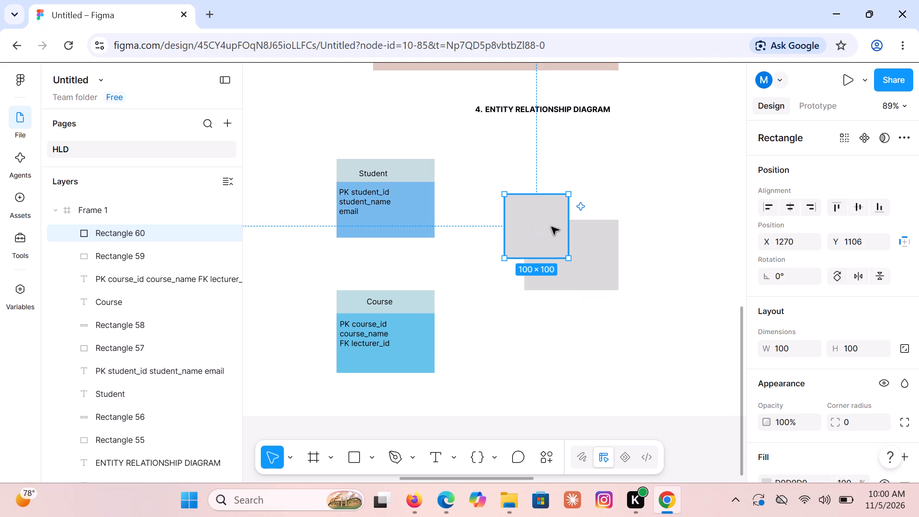
drag(569, 227, 594, 226)
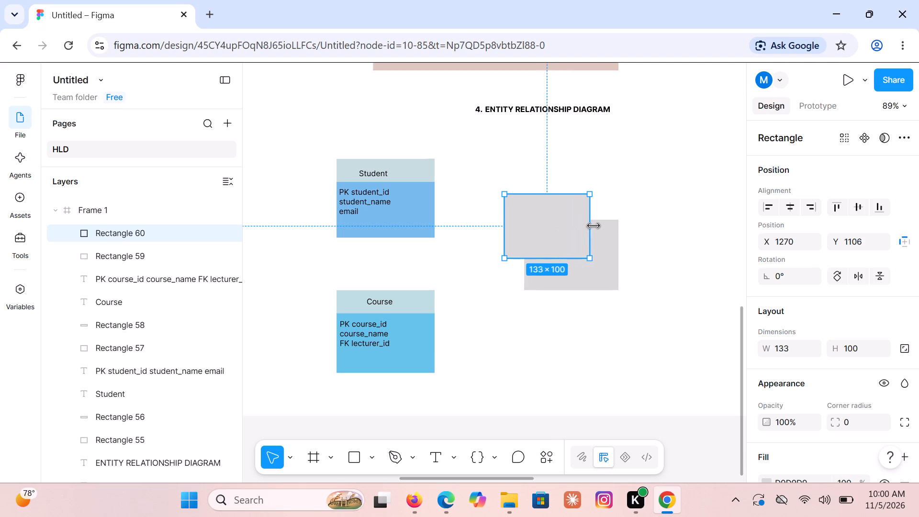
drag(594, 226, 619, 225)
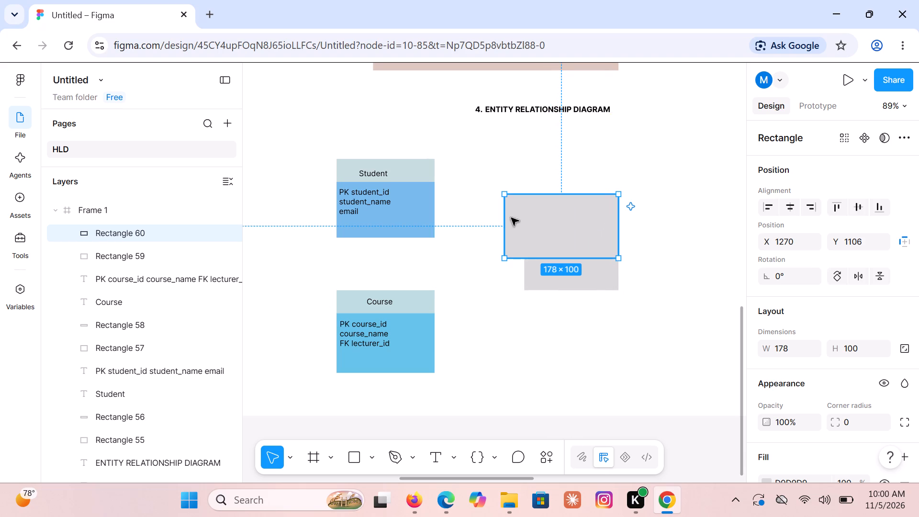
drag(506, 219, 527, 221)
drag(571, 191, 572, 207)
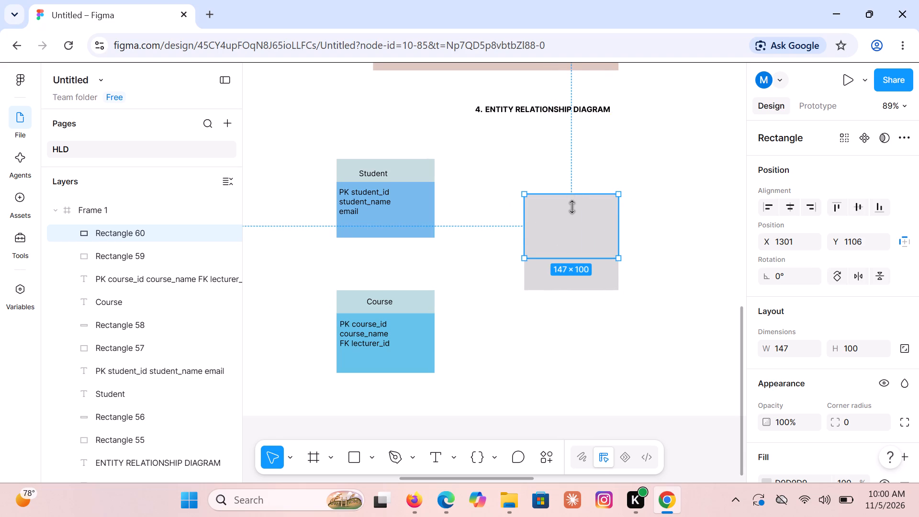
drag(572, 207, 574, 219)
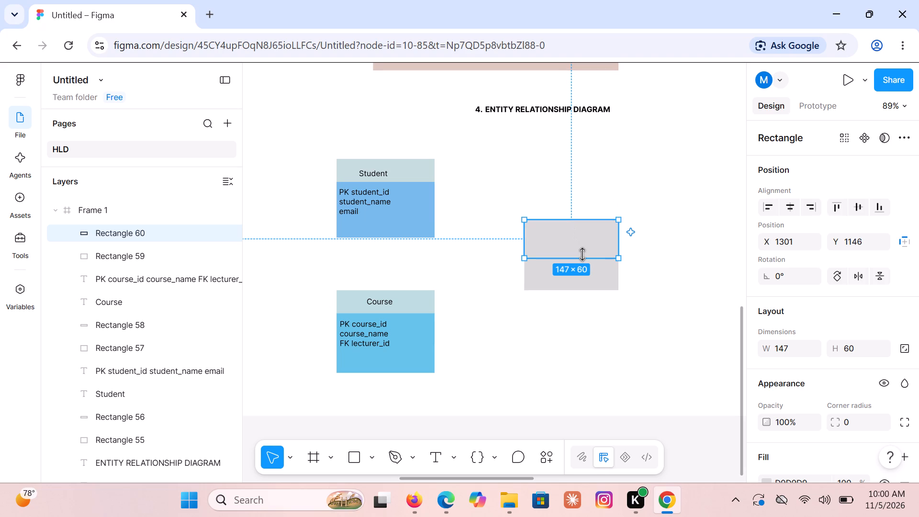
drag(582, 254, 582, 249)
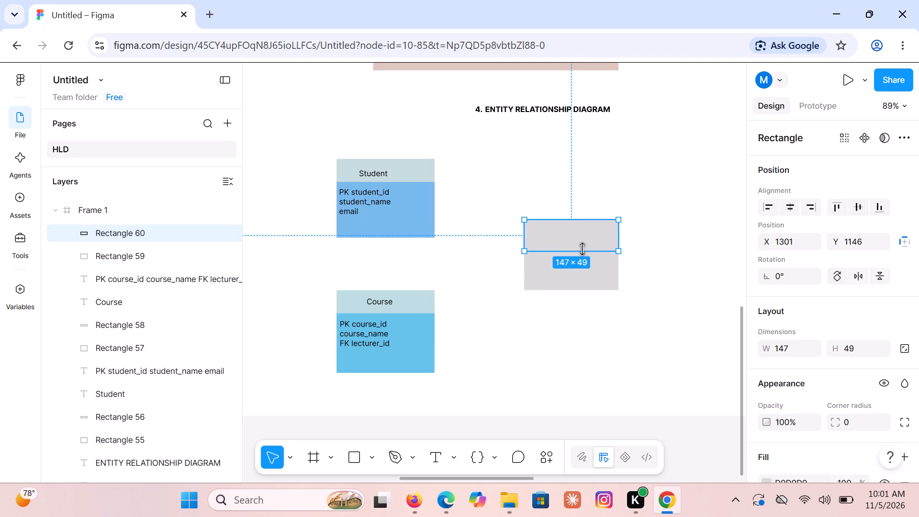
drag(582, 249, 581, 235)
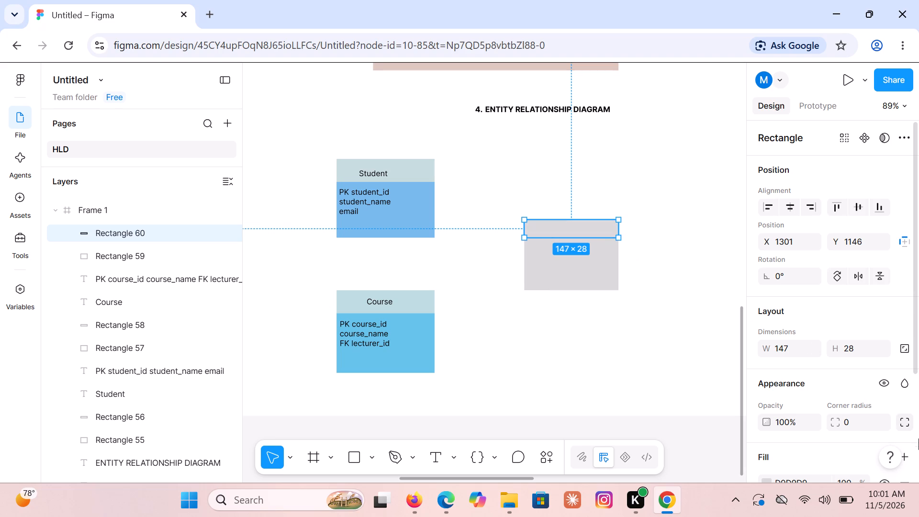
Add a light cyan 4FF7F7 fill at 20% opacity to the third entity's header rectangle.
click(907, 459)
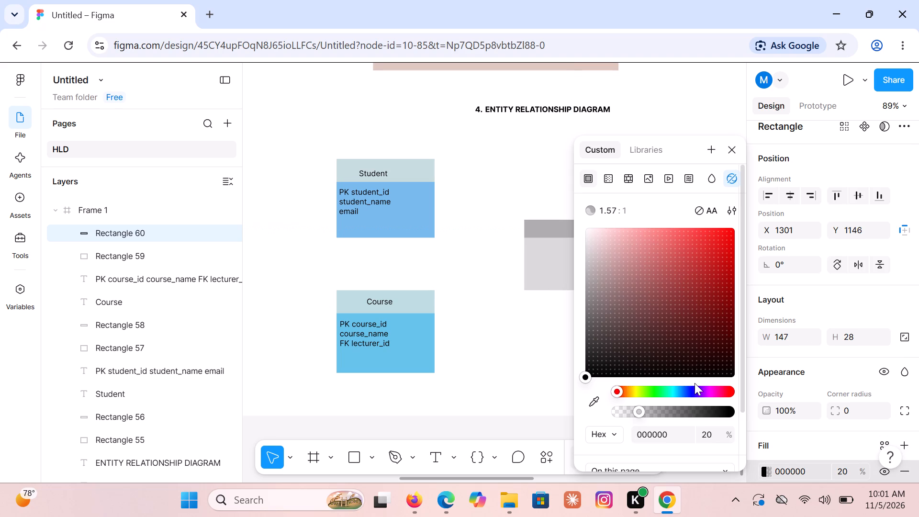
click(669, 389)
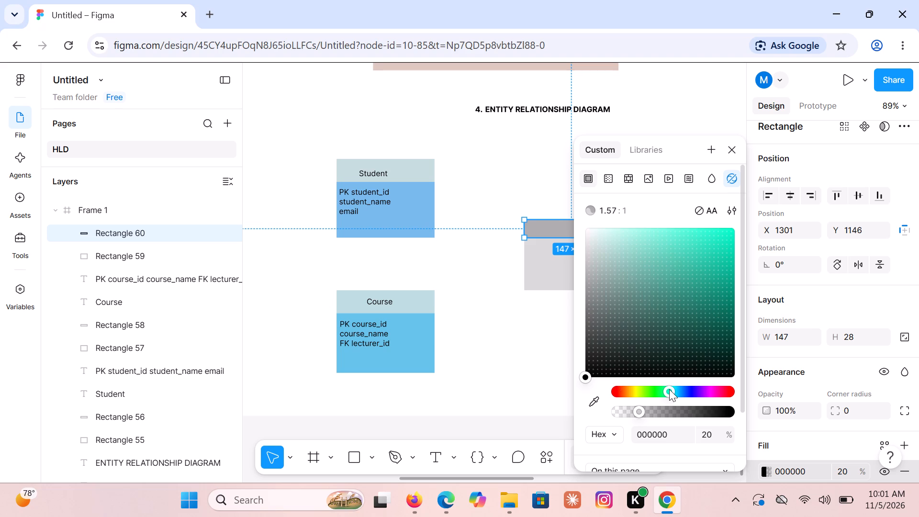
click(673, 390)
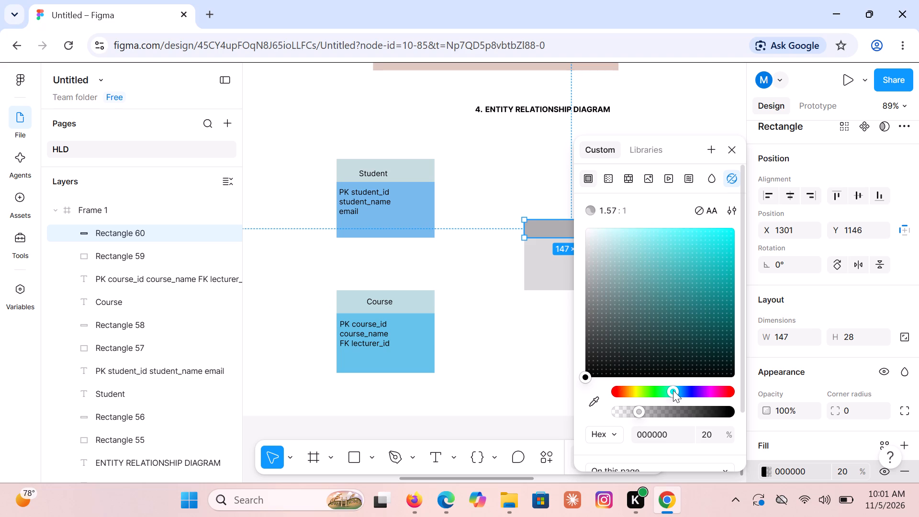
click(687, 232)
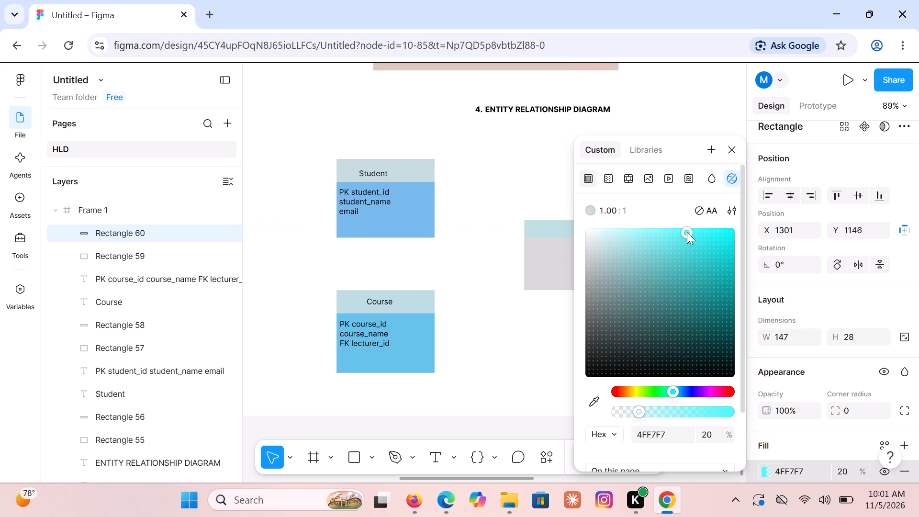
Add a blue 39B7F2 fill at 66% opacity to the third entity's body rectangle.
click(548, 274)
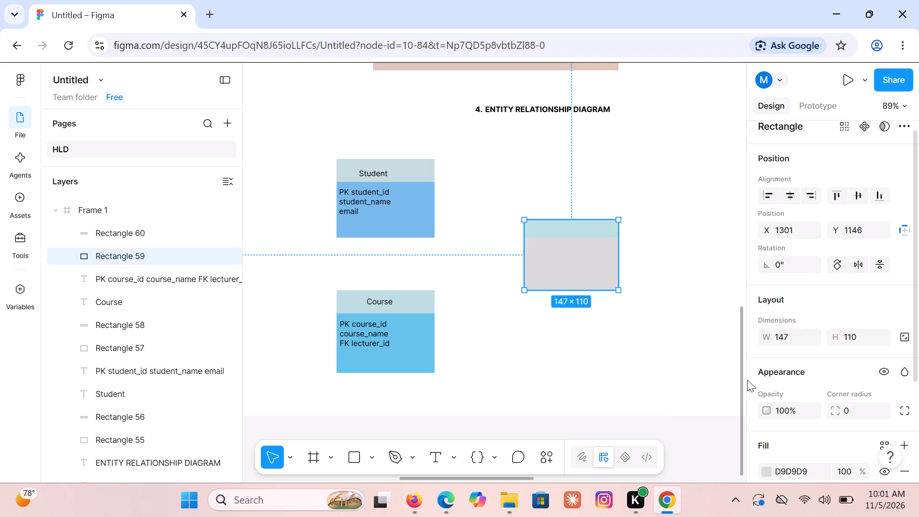
click(904, 448)
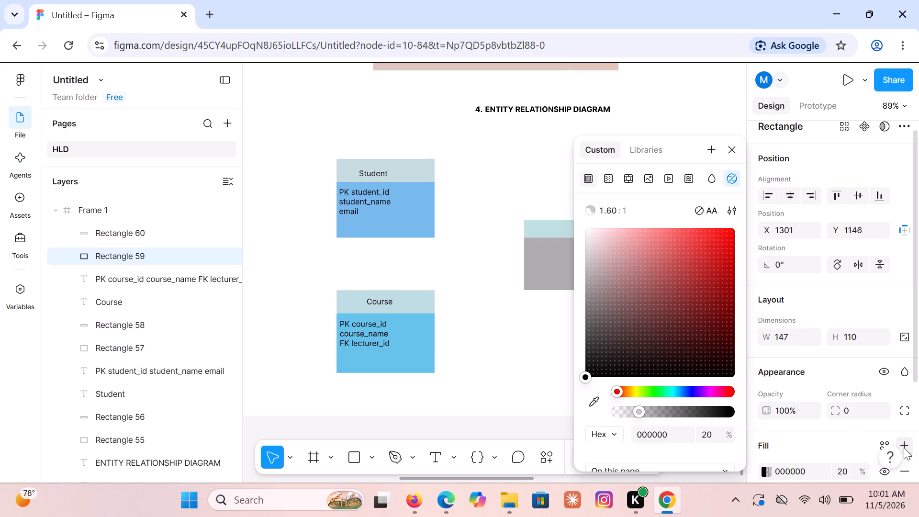
click(673, 393)
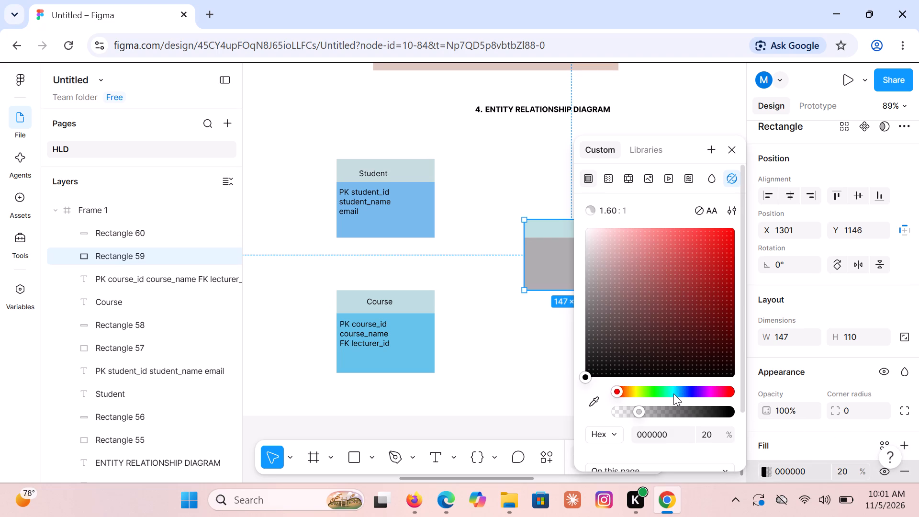
click(676, 394)
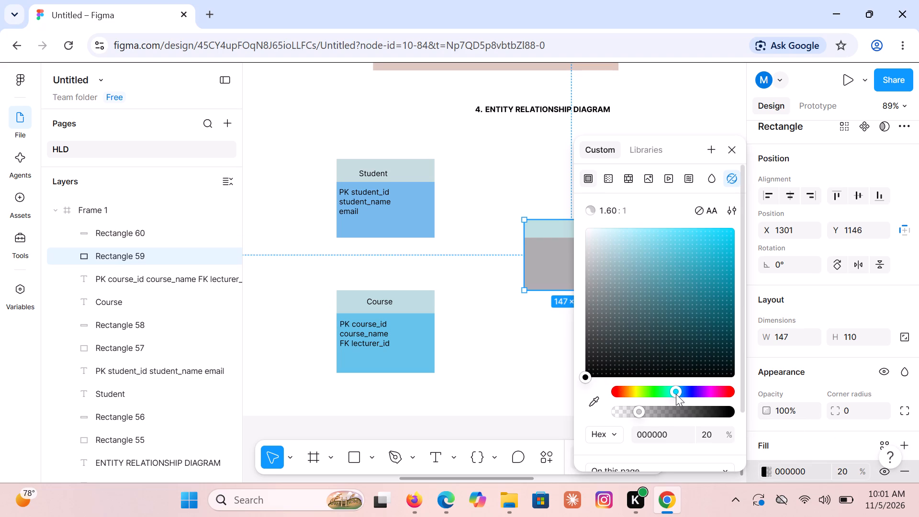
click(679, 394)
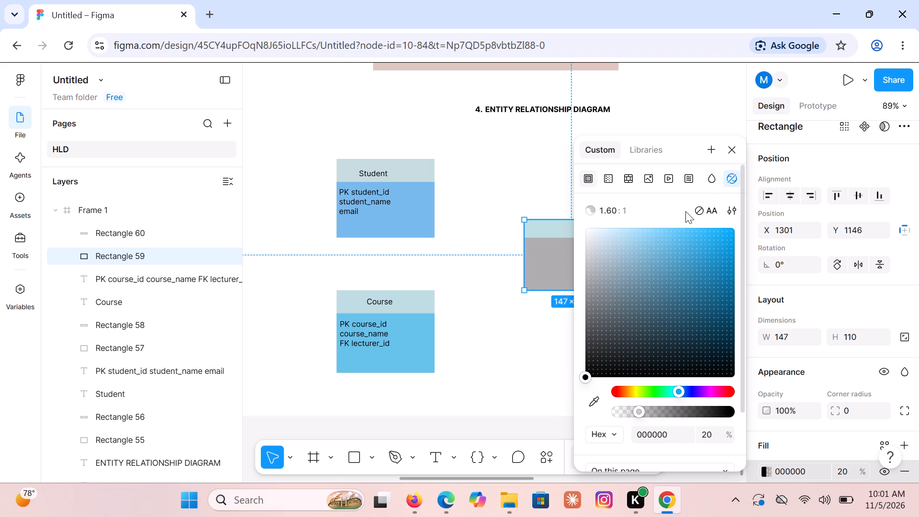
click(692, 234)
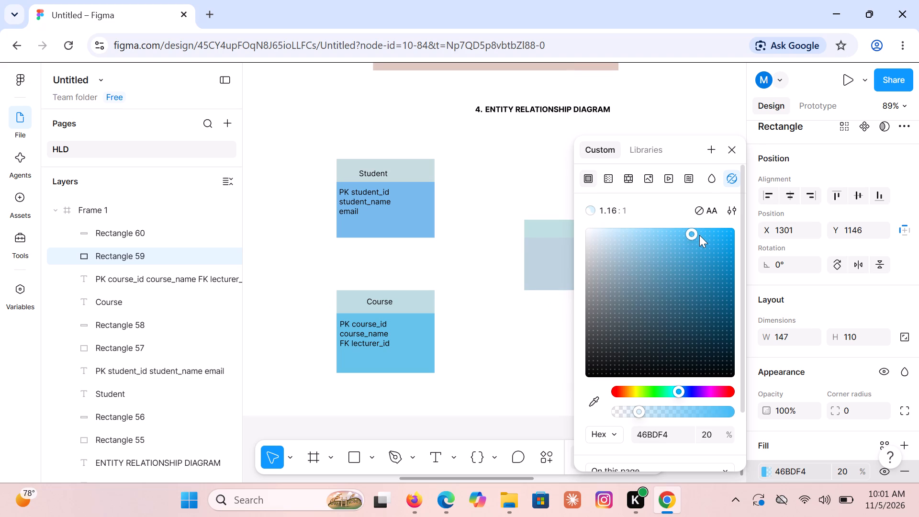
click(699, 235)
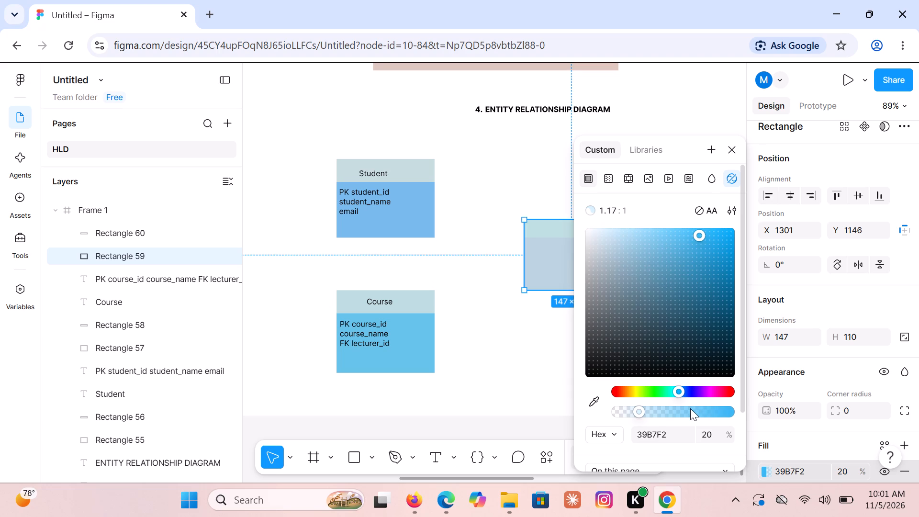
click(690, 408)
drag(517, 365, 543, 224)
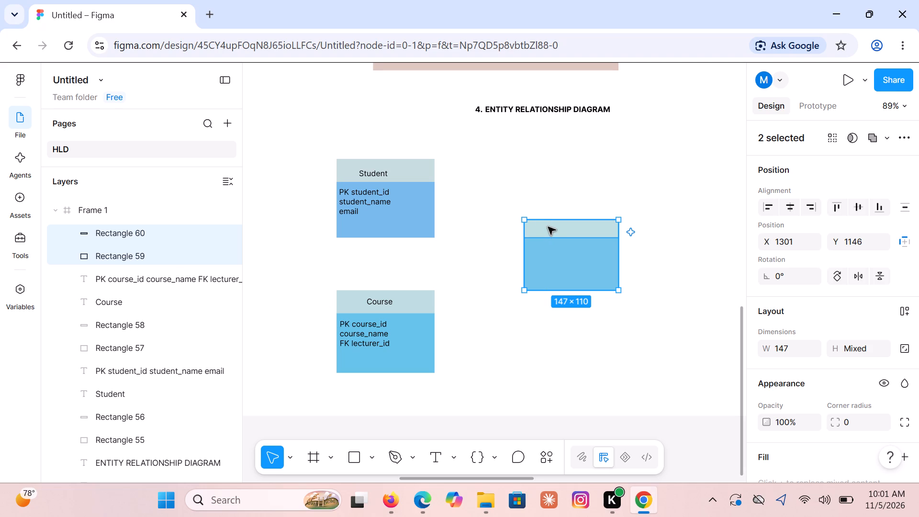
Add the title text "Registration" in the header of the third entity box.
key(t)
click(548, 227)
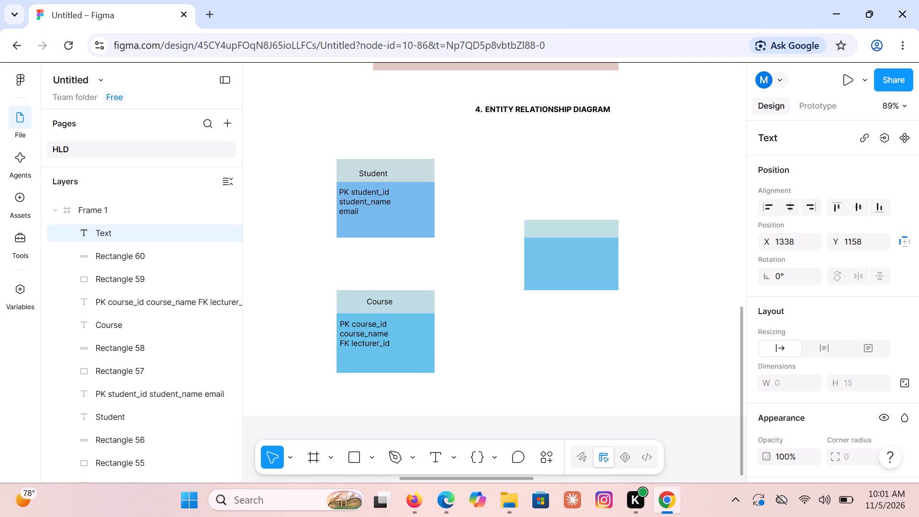
key(r)
text(egi)
text(stration)
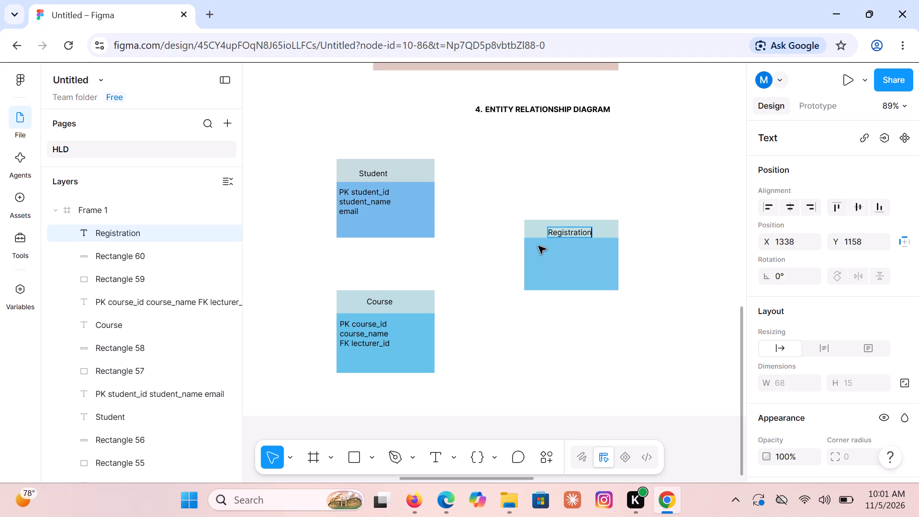
click(527, 247)
Start an attribute text in the Registration entity's body with the first line "PK registration_id".
click(527, 247)
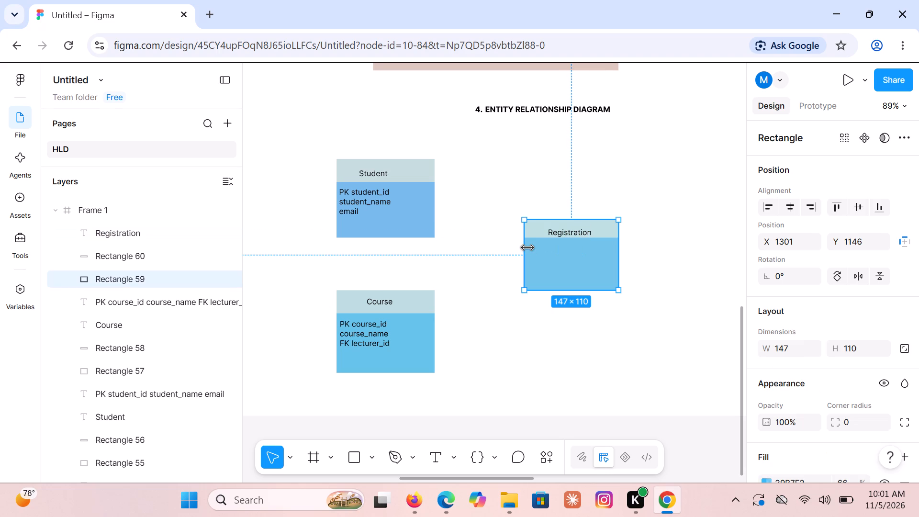
click(557, 133)
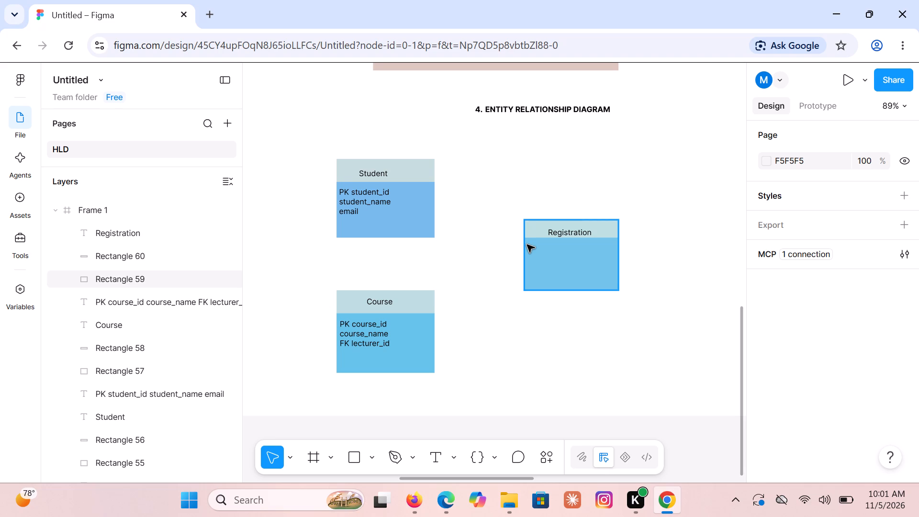
key(t)
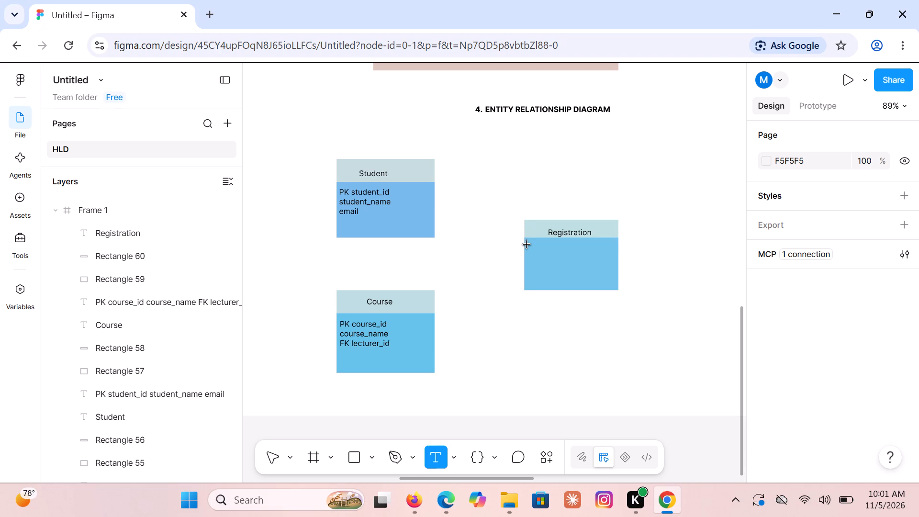
click(527, 245)
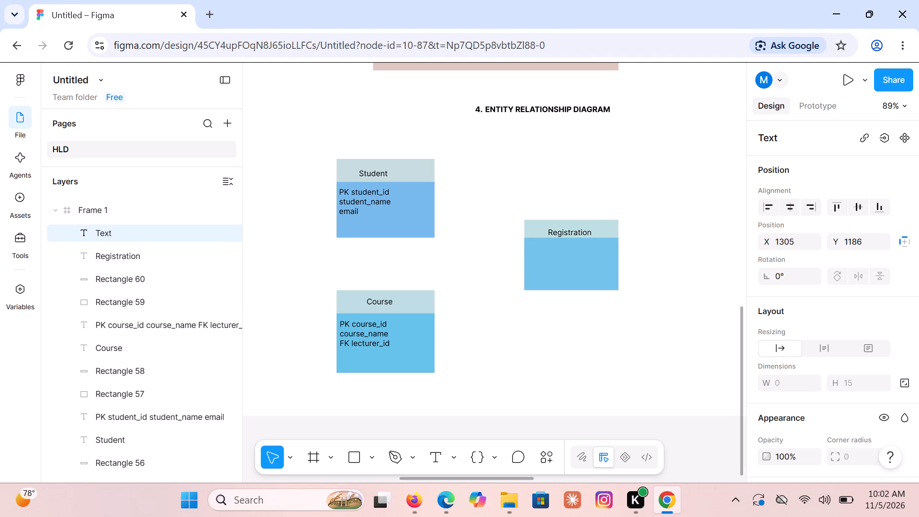
text(PK)
key(space)
text(registration)
key(shift+underscore)
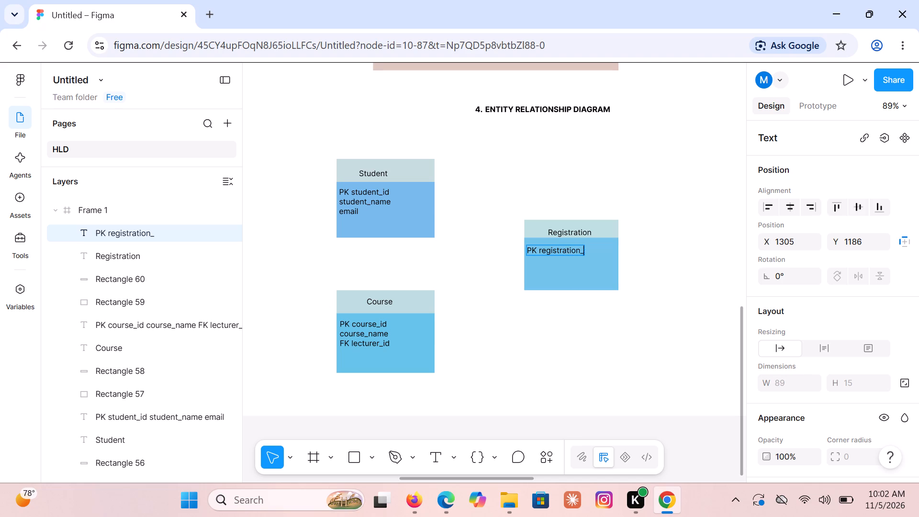
text(id)
key(Return)
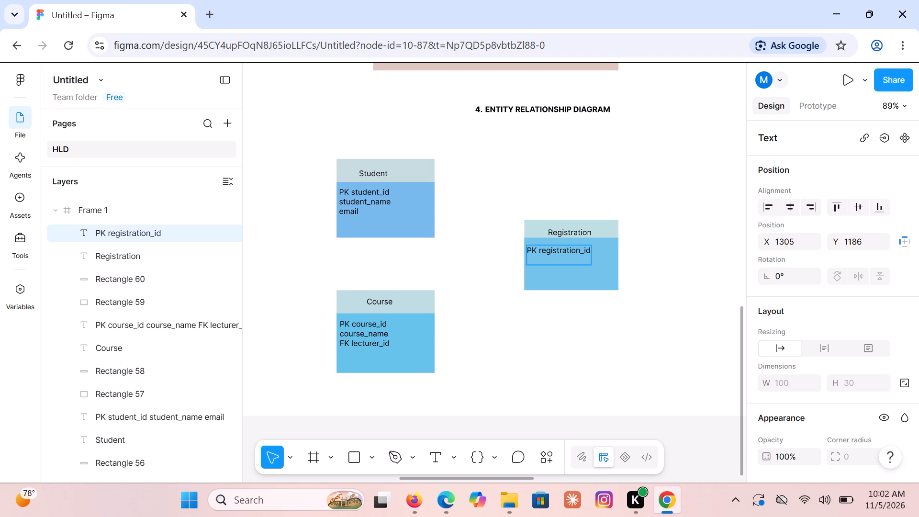
Add the lines "FK student_id" and "FK course_id" to the Registration entity's attribute text.
text(FK)
key(space)
text(stu)
text(dent)
key(shift+underscore)
text(id)
key(Return)
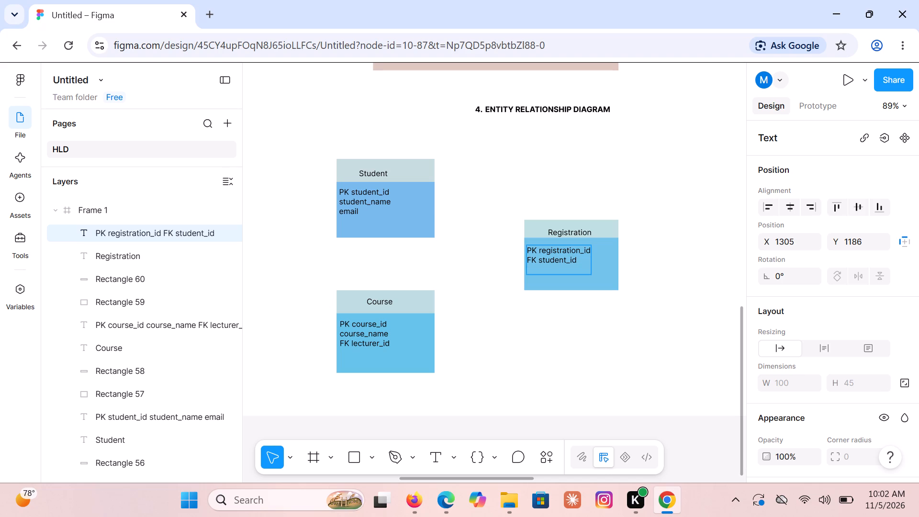
text(FK)
key(space)
text(course)
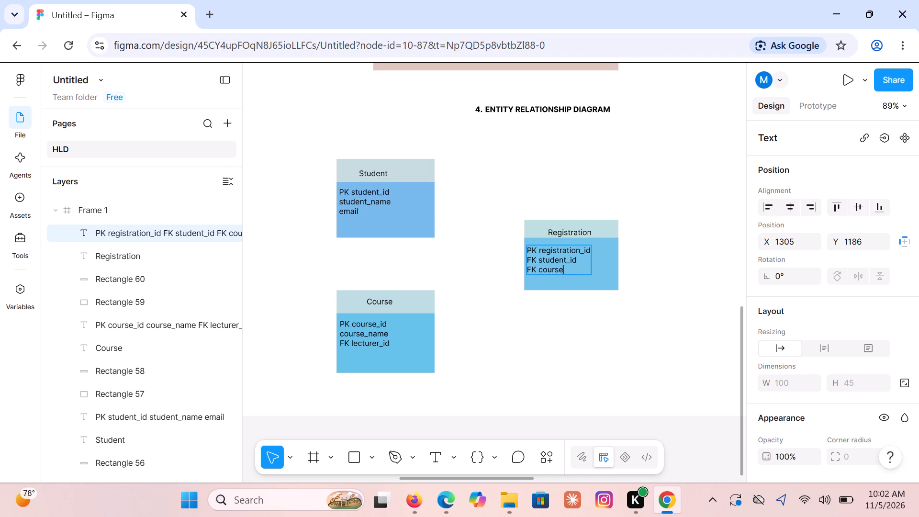
text(_id)
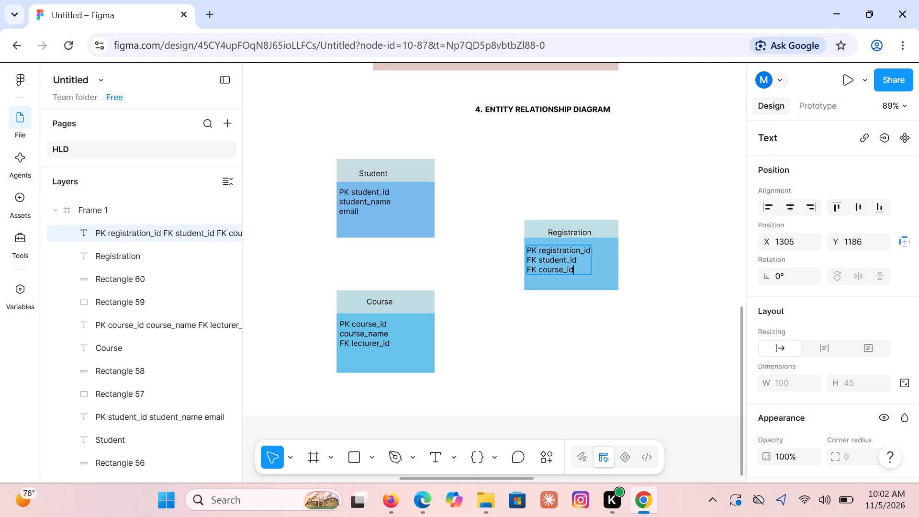
key(Return)
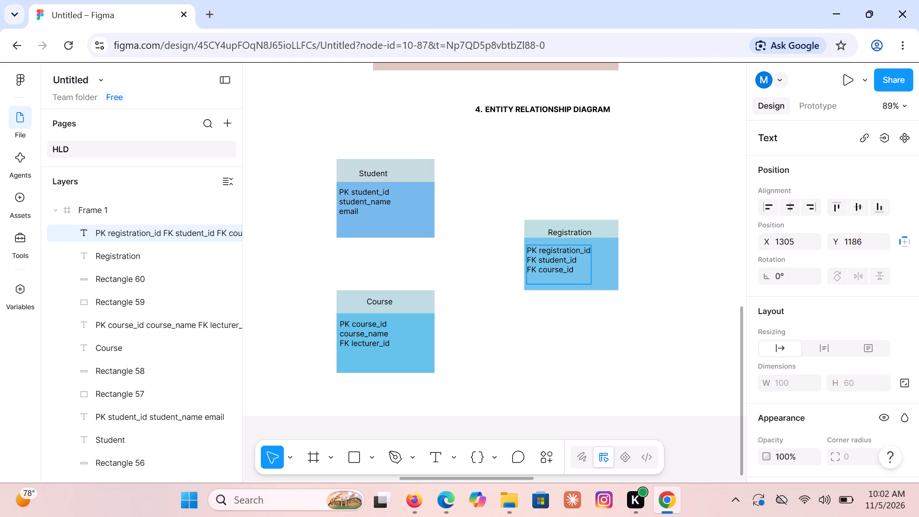
Complete the Registration entity's attribute text with the line "registration_date".
text(registare)
key(BackSpace)
key(BackSpace)
key(BackSpace)
text(ration)
key(shift+underscore)
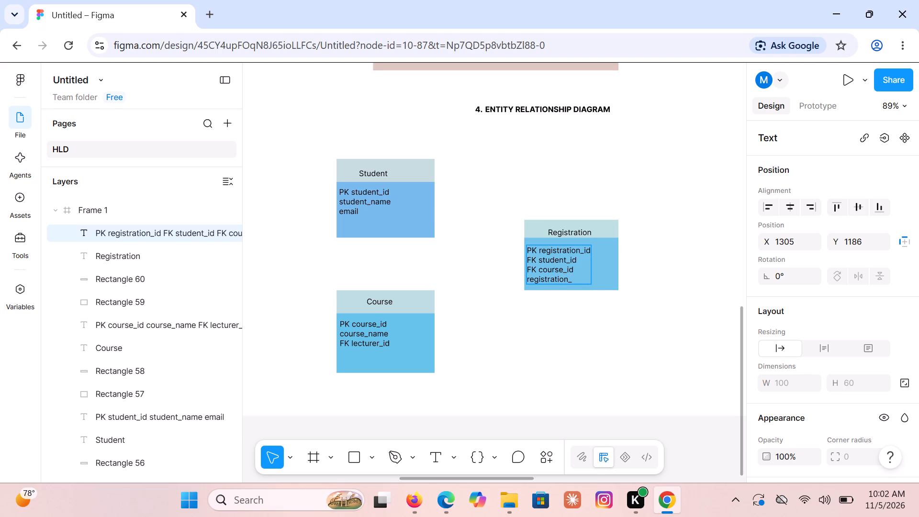
text(date)
key(Return)
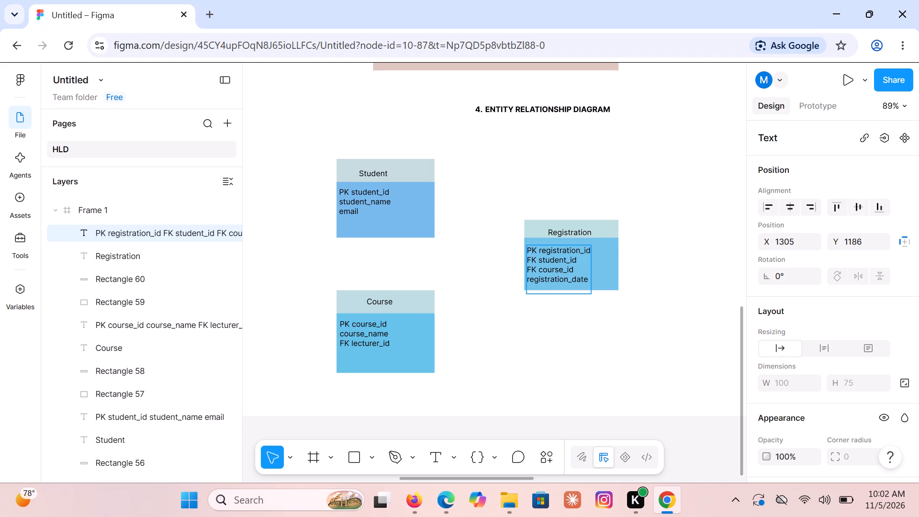
click(608, 341)
click(608, 341)
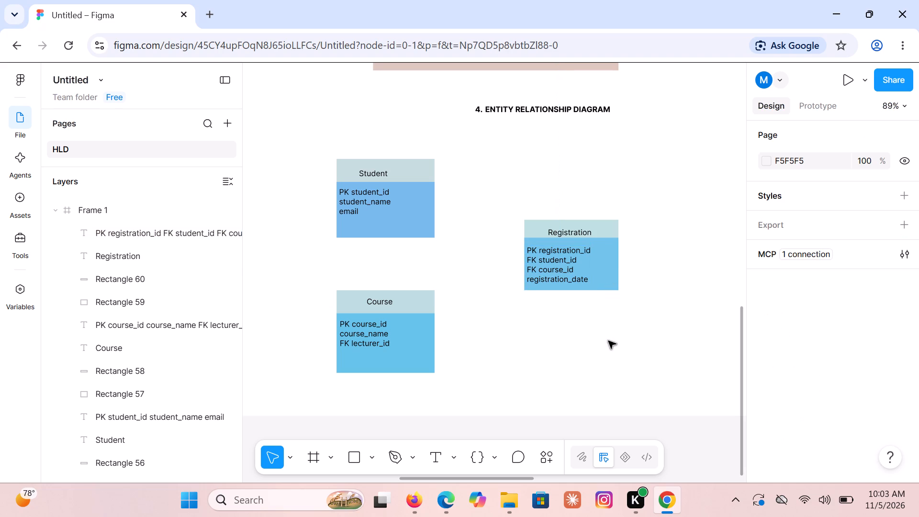
Add a 163 × 132 body rectangle for a fourth entity below the Registration box, at about X 1419, Y 1313.
key(Right)
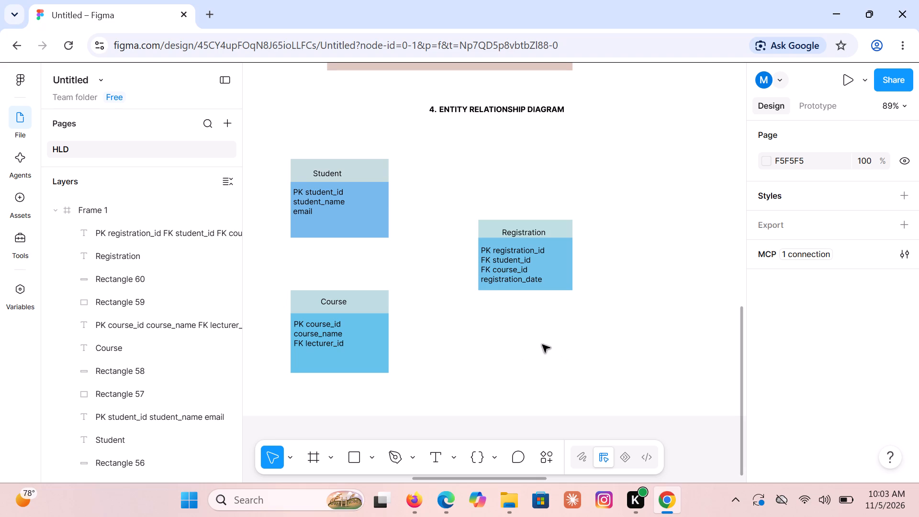
key(Down)
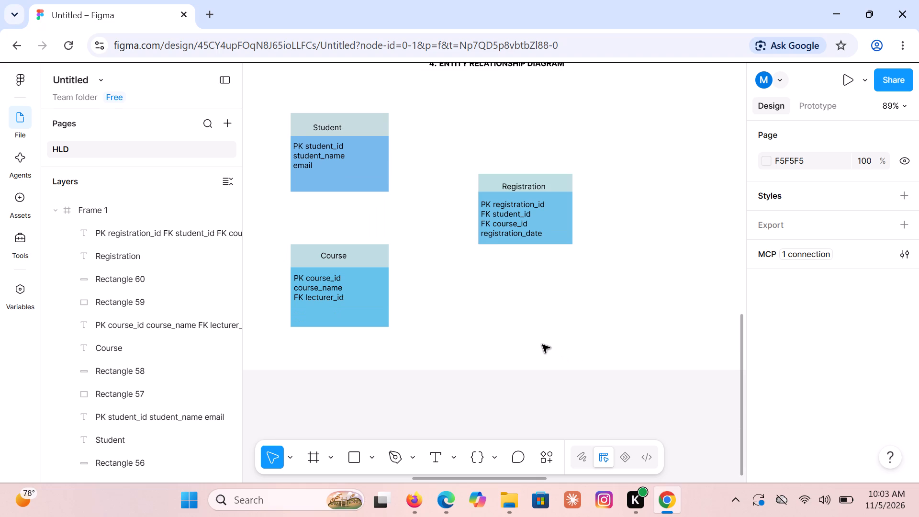
key(r)
click(580, 281)
drag(580, 281, 607, 301)
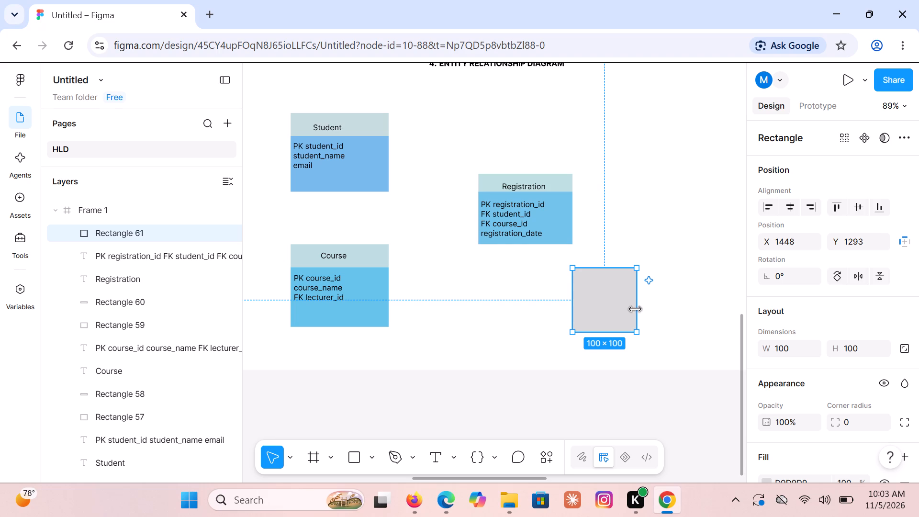
drag(635, 309, 692, 330)
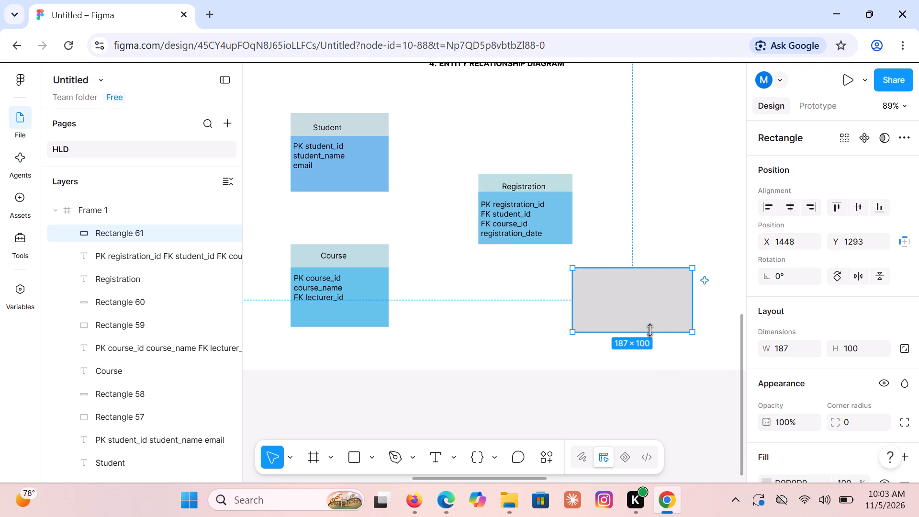
drag(650, 330, 656, 362)
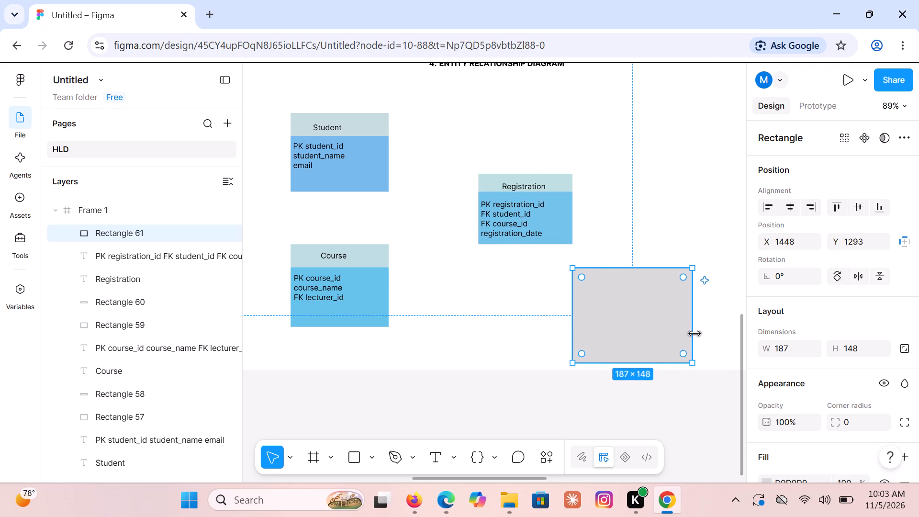
drag(689, 323, 665, 323)
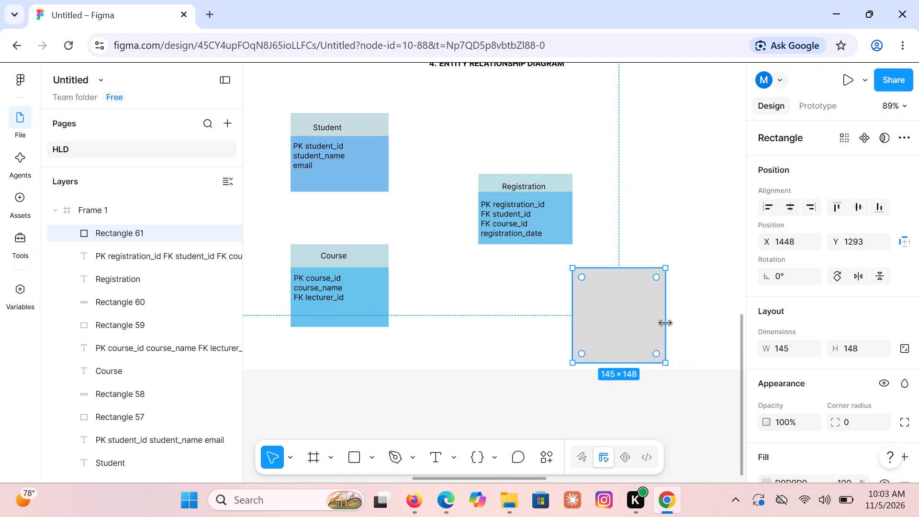
drag(646, 363, 646, 353)
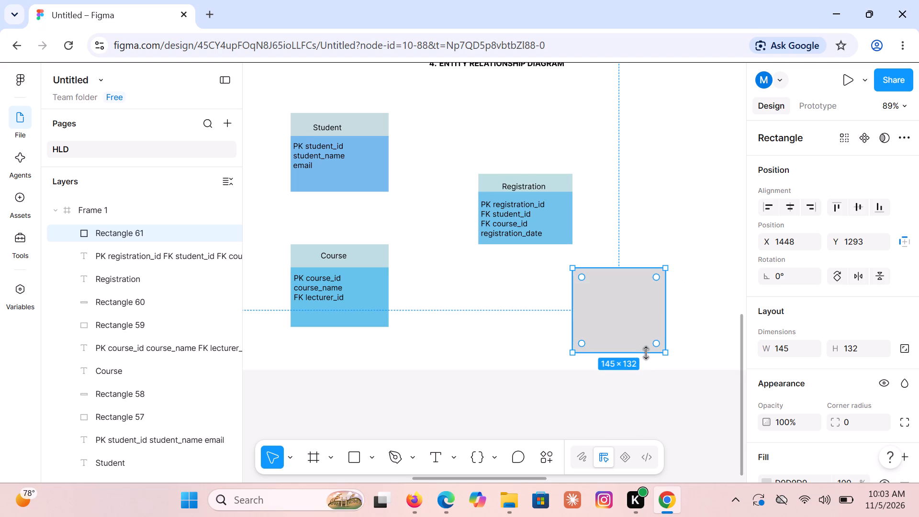
drag(647, 334, 643, 353)
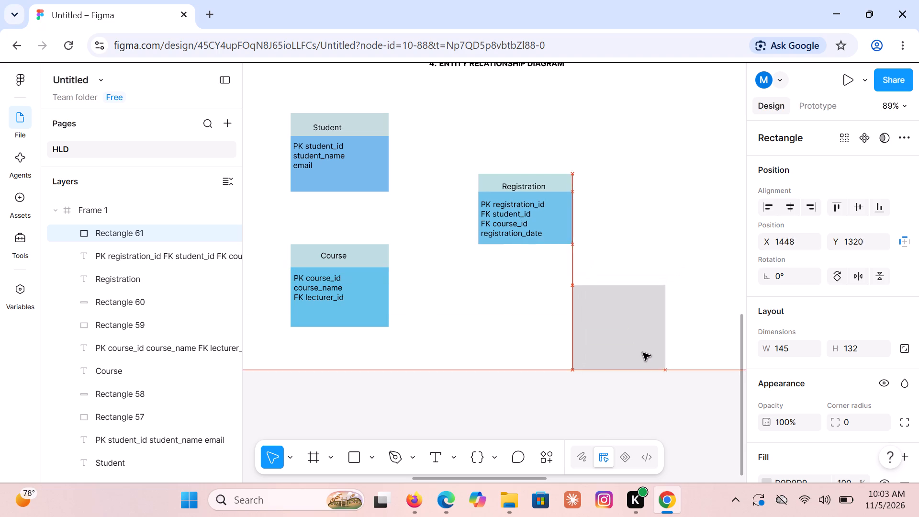
drag(643, 353, 628, 344)
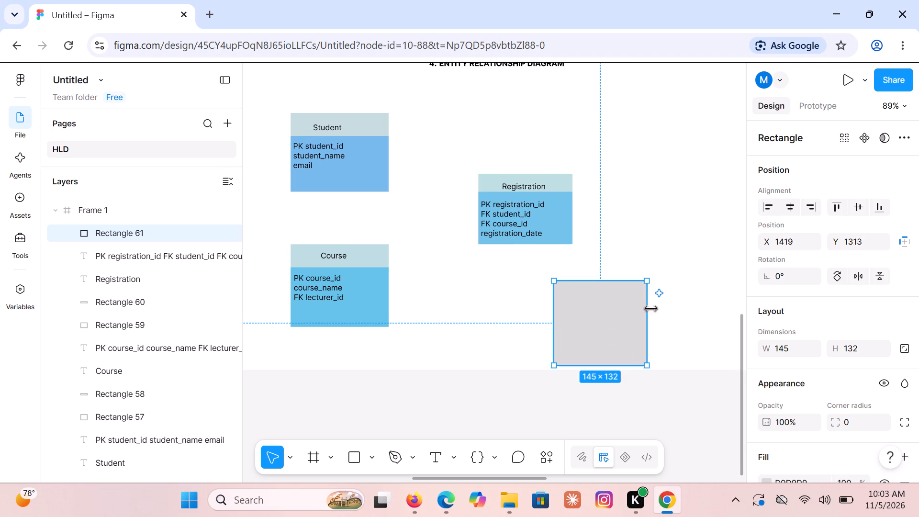
drag(651, 309, 659, 310)
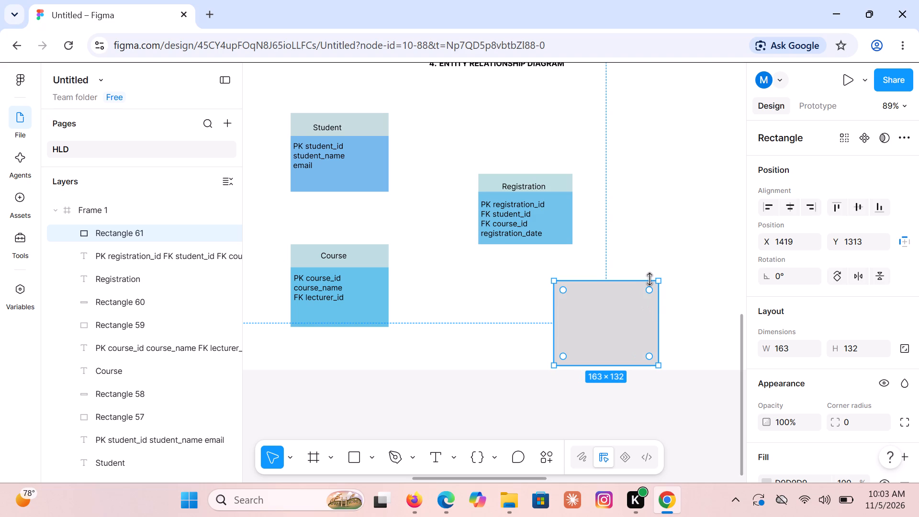
click(650, 279)
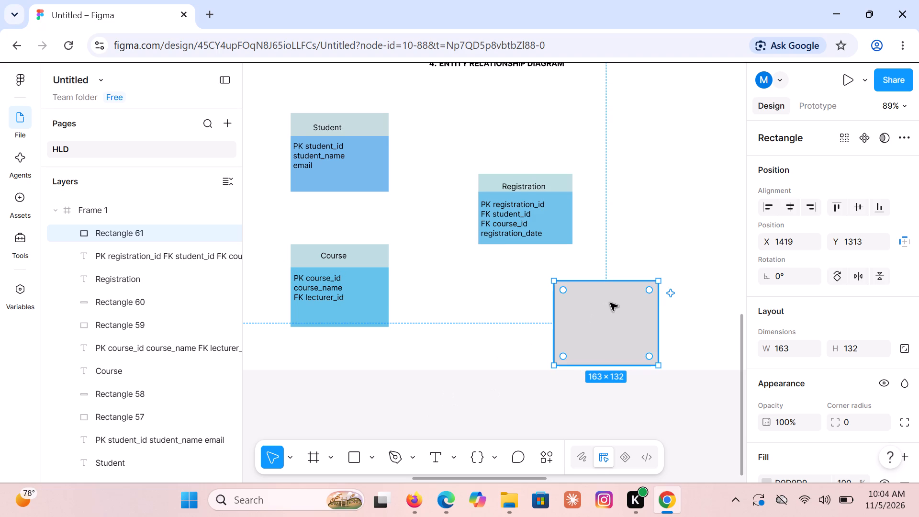
click(610, 303)
click(648, 259)
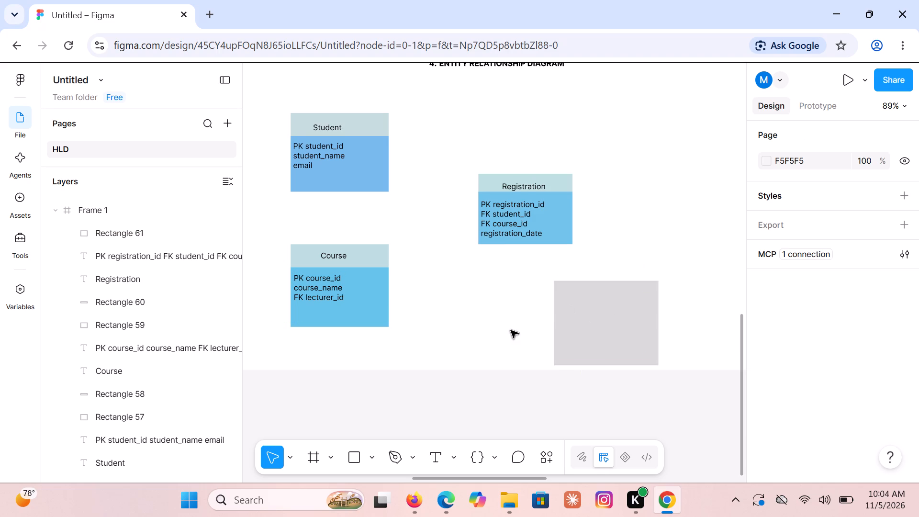
Add a 163 × 41 header rectangle over the top of the fourth entity's body, at X 1419, Y 1313.
key(r)
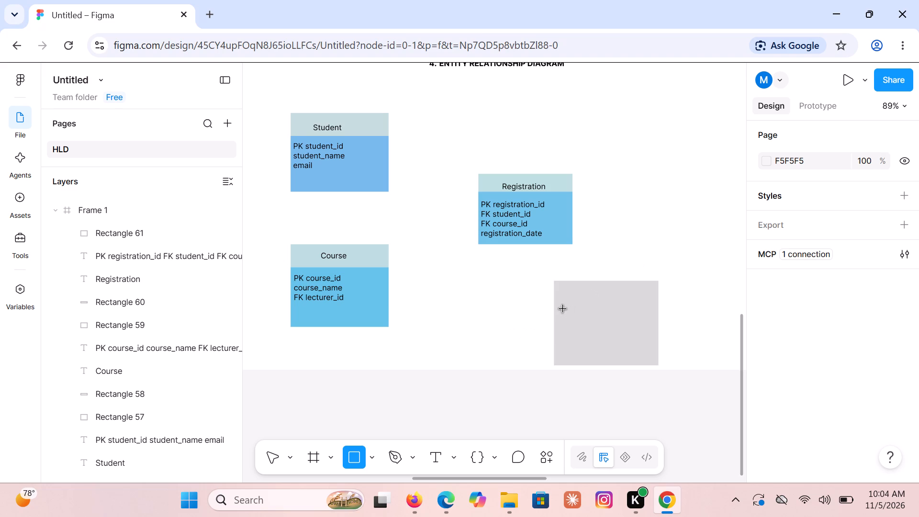
click(563, 309)
drag(584, 309, 608, 306)
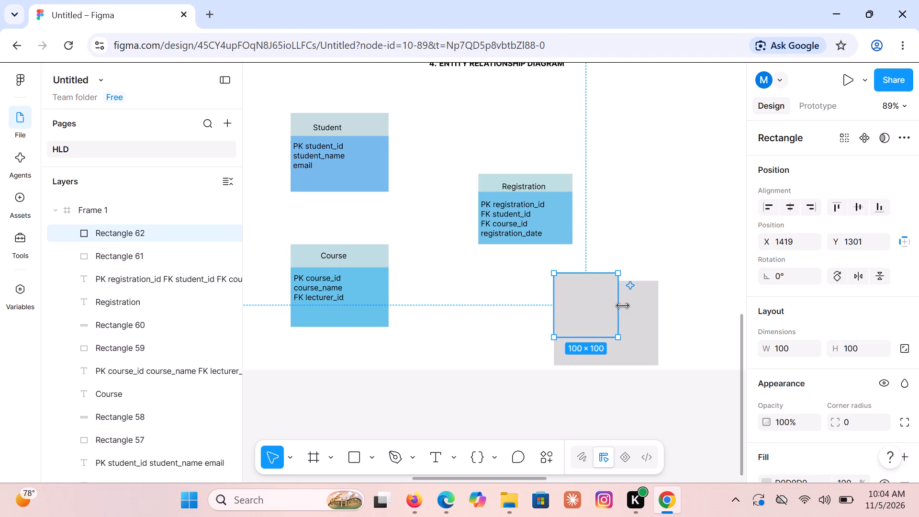
drag(623, 306, 656, 301)
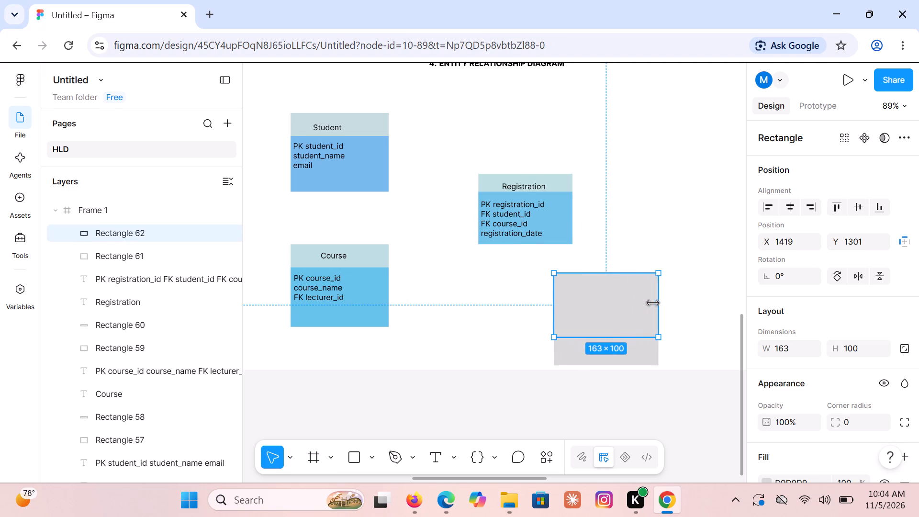
drag(640, 333, 642, 315)
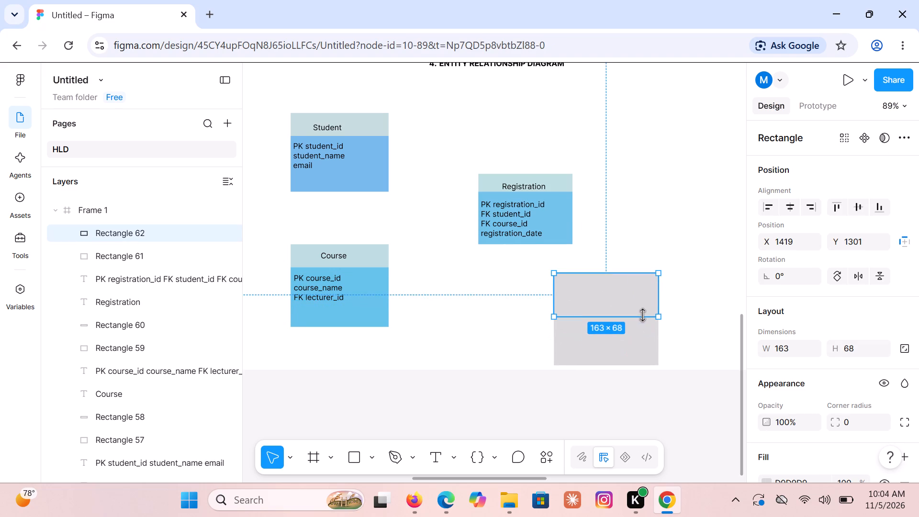
drag(642, 315, 650, 307)
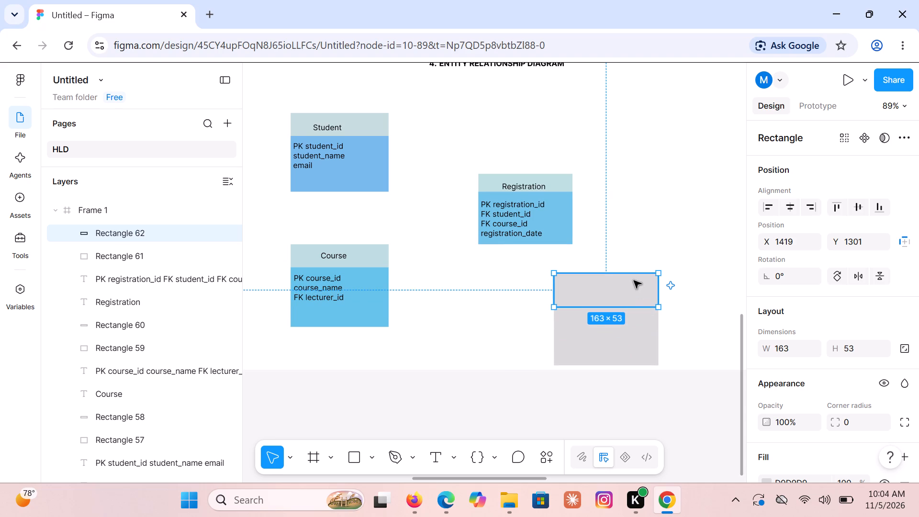
drag(628, 270, 628, 279)
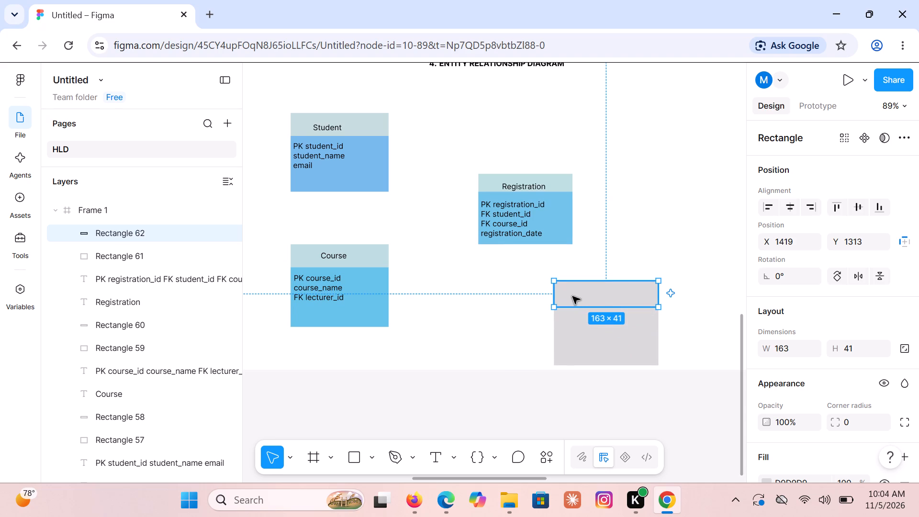
Add a light cyan fill, 5FF7F4 at 20% opacity, to the fourth entity's header rectangle.
click(907, 456)
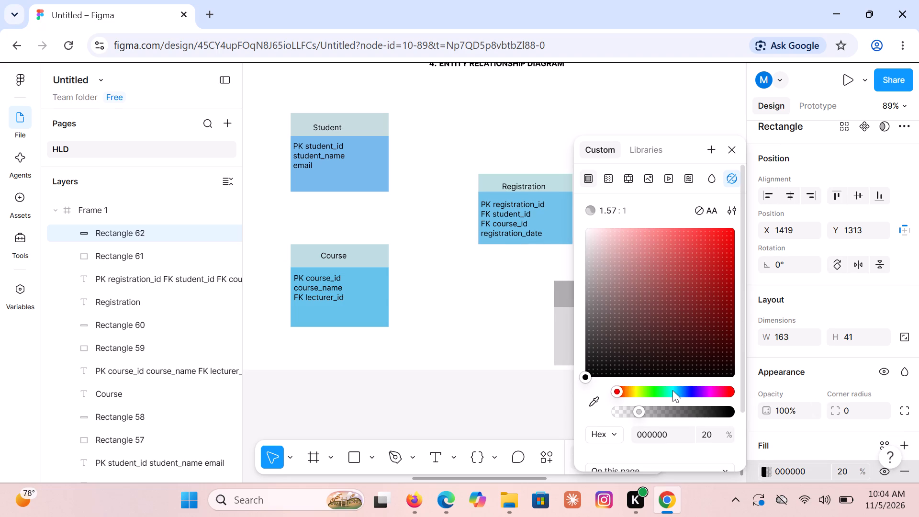
click(672, 390)
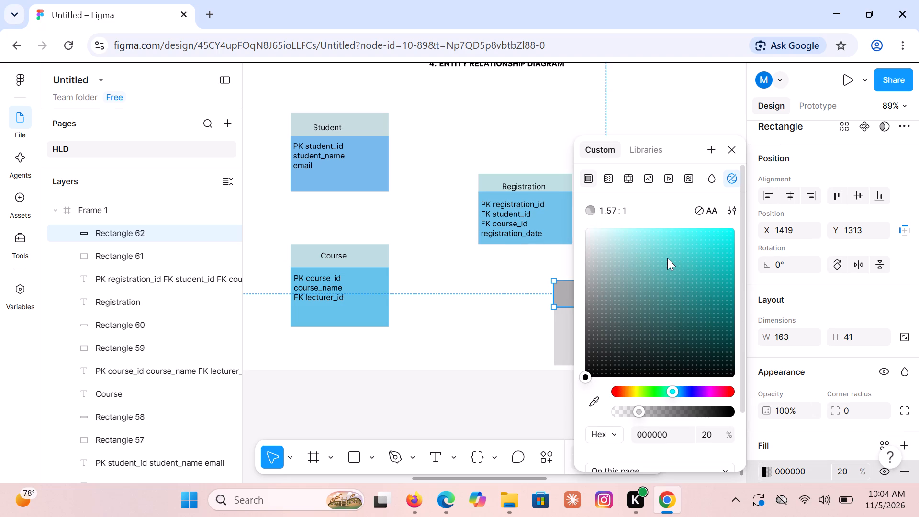
click(664, 243)
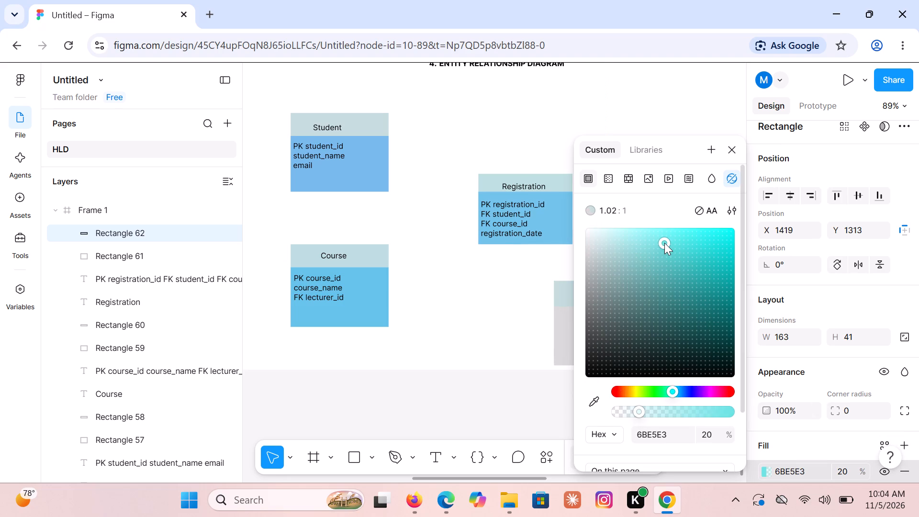
click(677, 232)
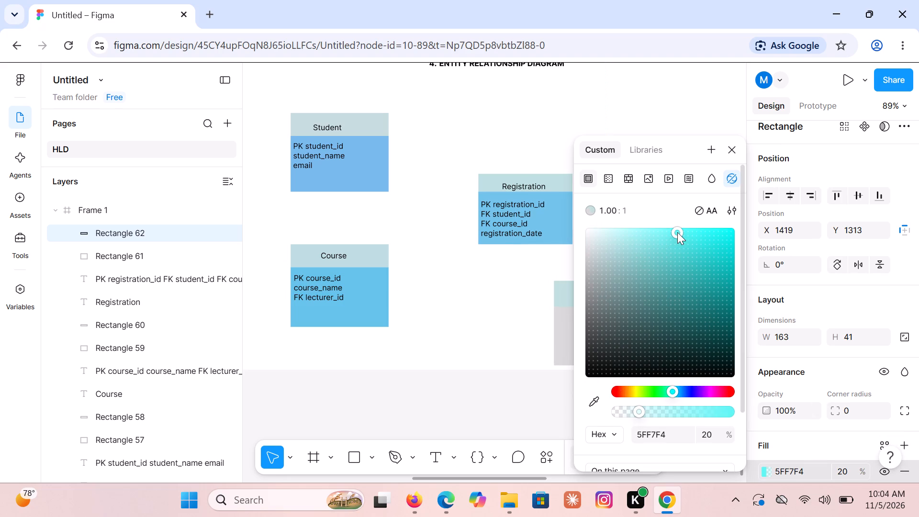
Add a blue fill, 41A6EF at 68% opacity, to the fourth entity's body rectangle.
click(562, 335)
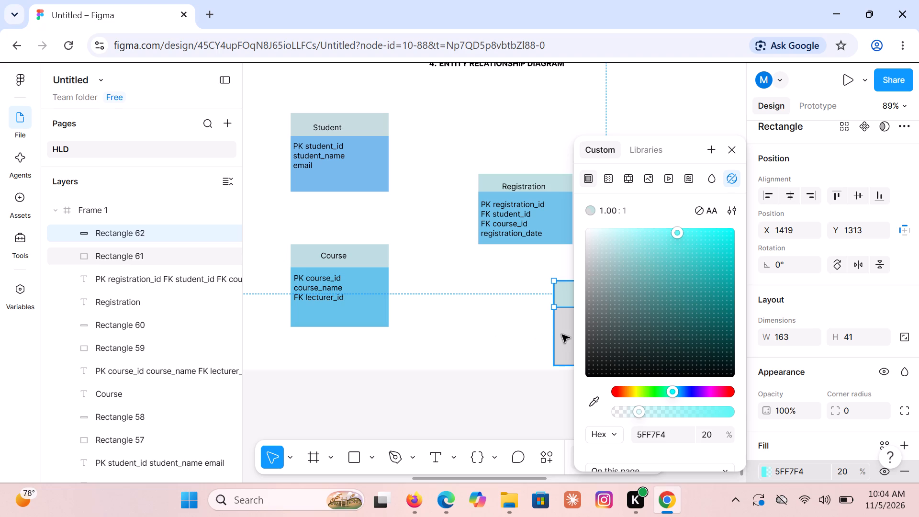
click(906, 441)
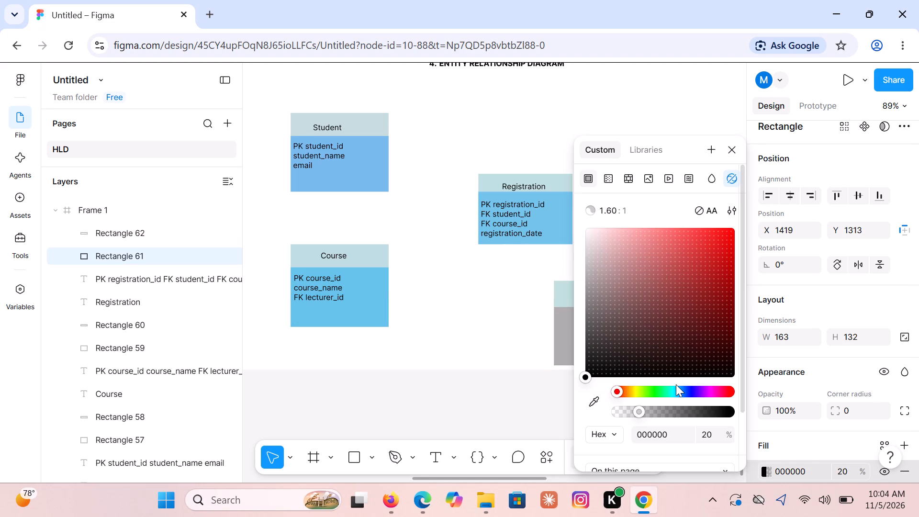
click(676, 388)
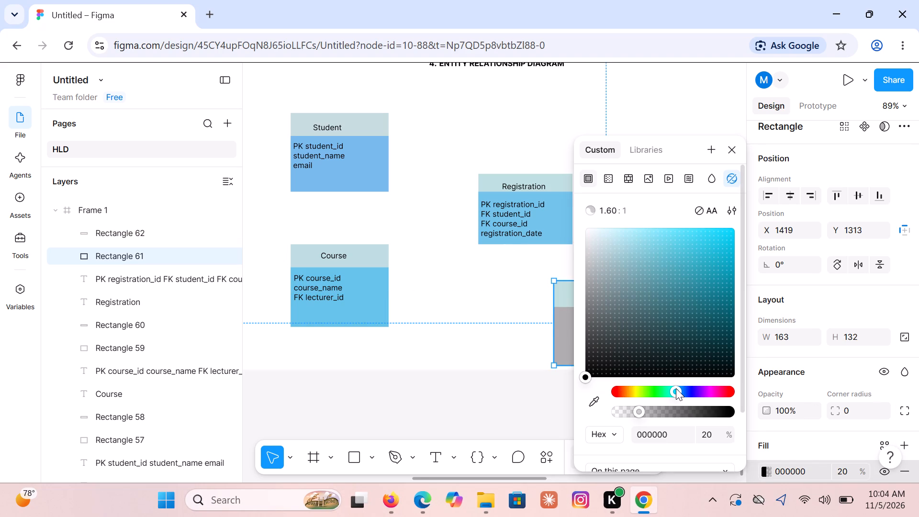
click(681, 388)
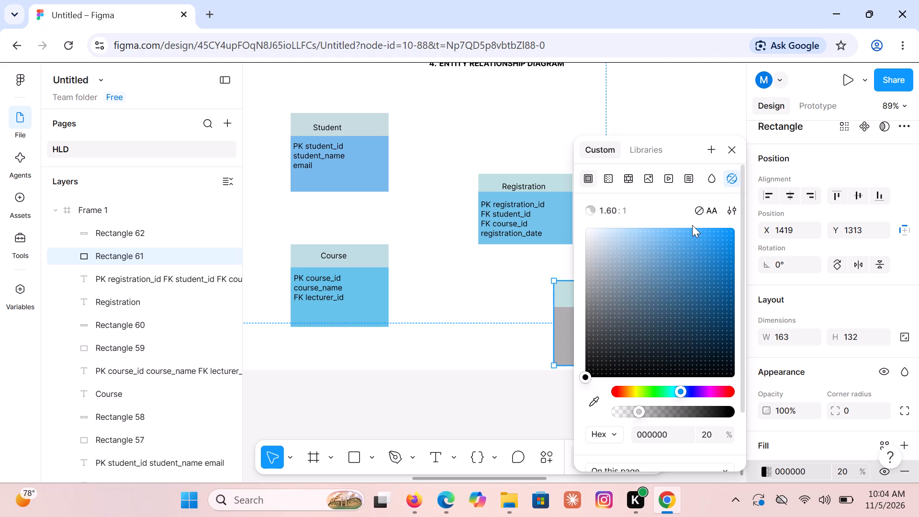
click(694, 237)
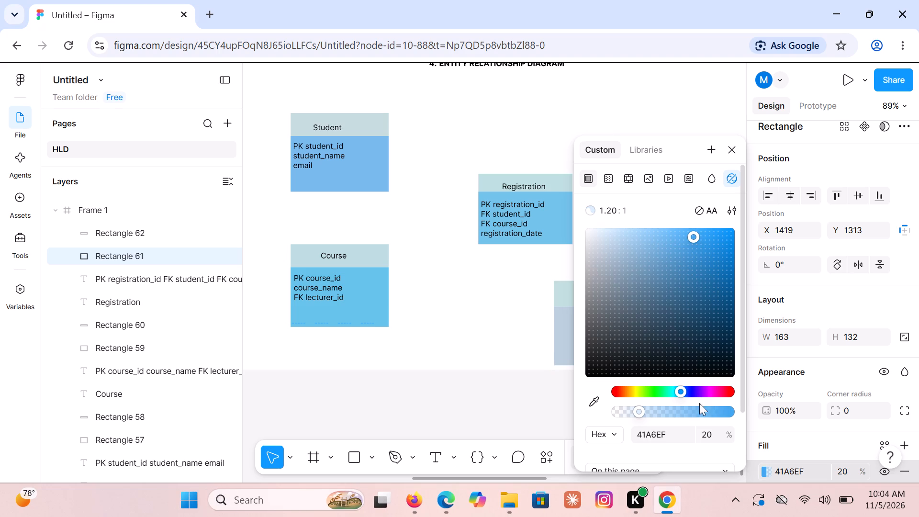
click(693, 410)
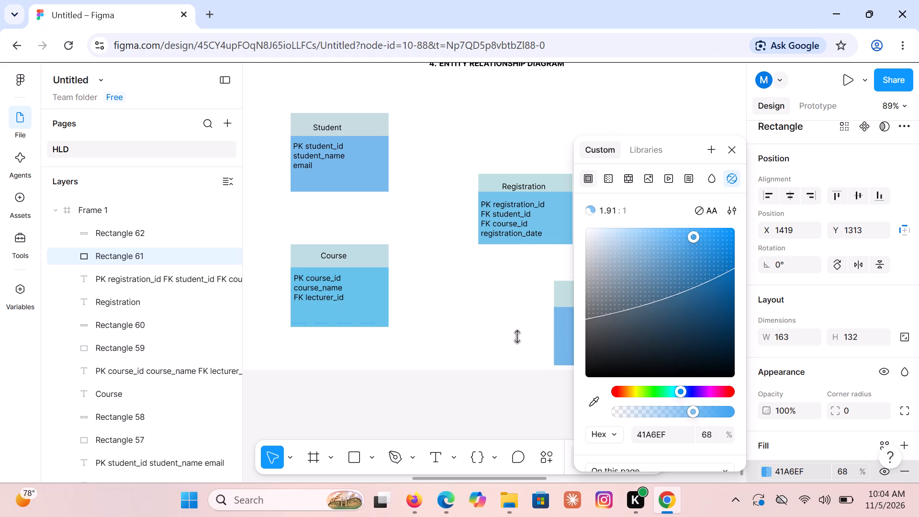
click(495, 335)
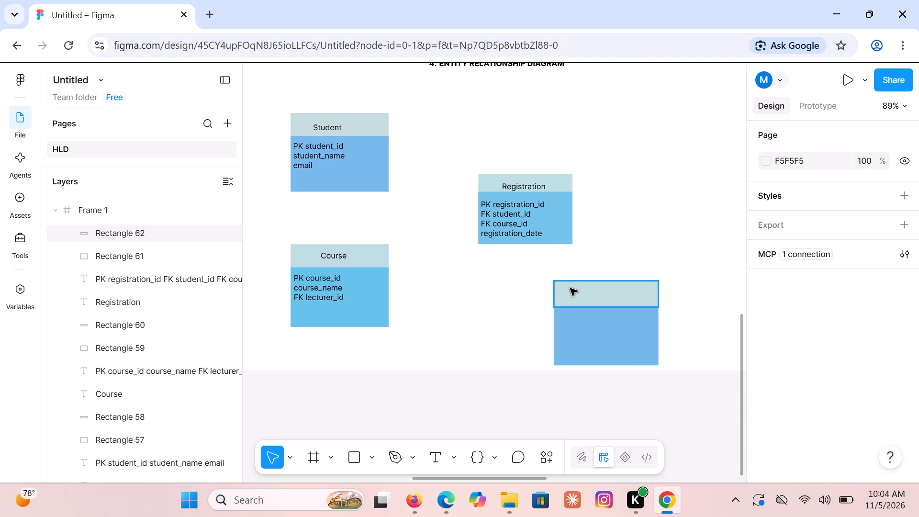
Add the title text "Lecturer" in the fourth entity's header.
key(t)
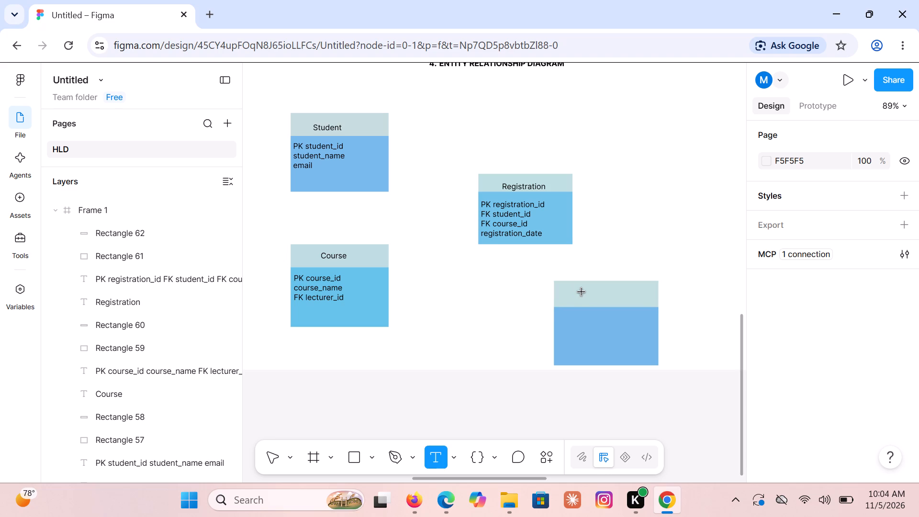
click(582, 292)
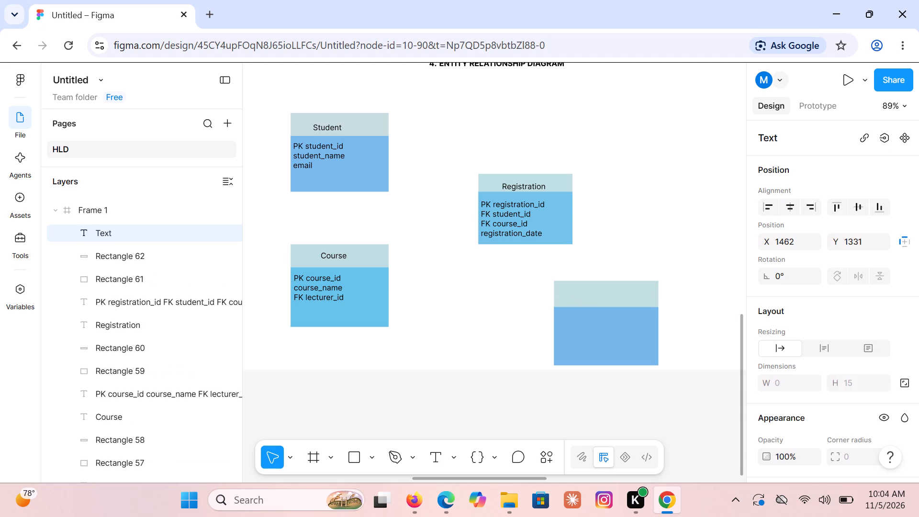
key(l)
text(ecturer)
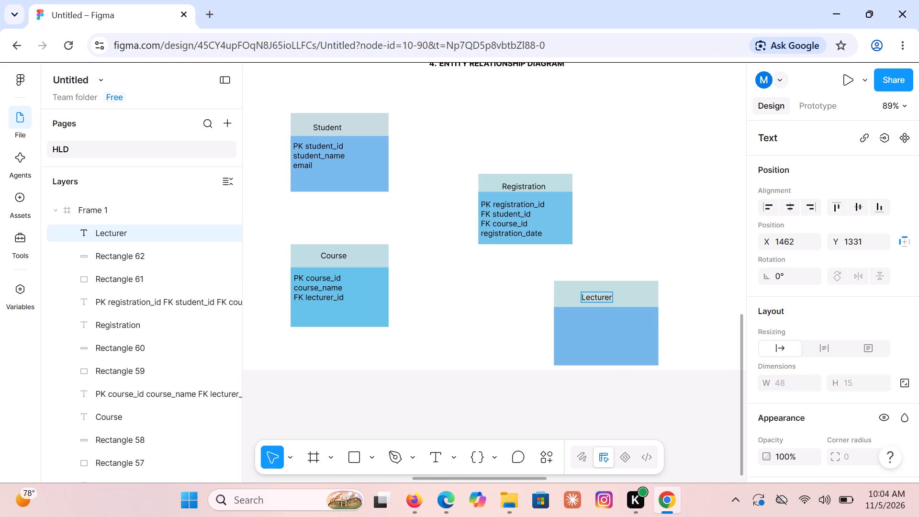
click(561, 315)
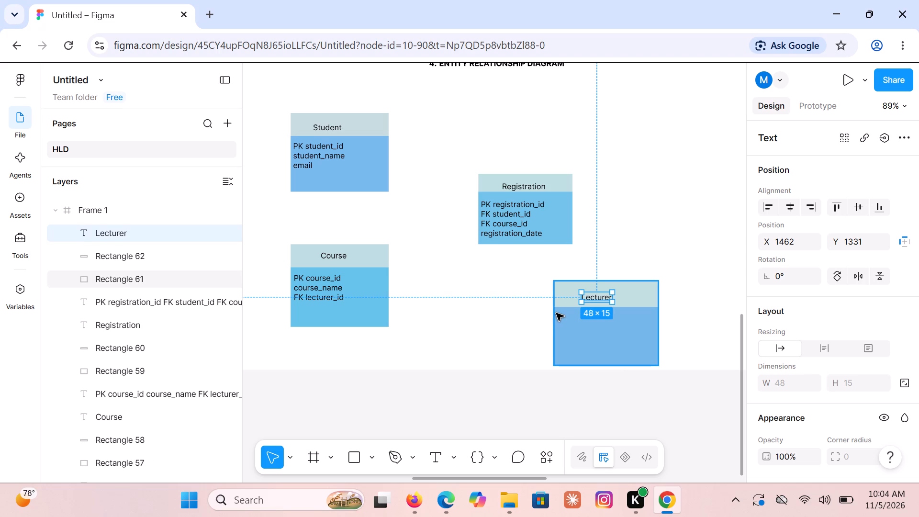
Start an attribute text in the Lecturer entity's body with the first line "PK lecturer_id".
click(555, 310)
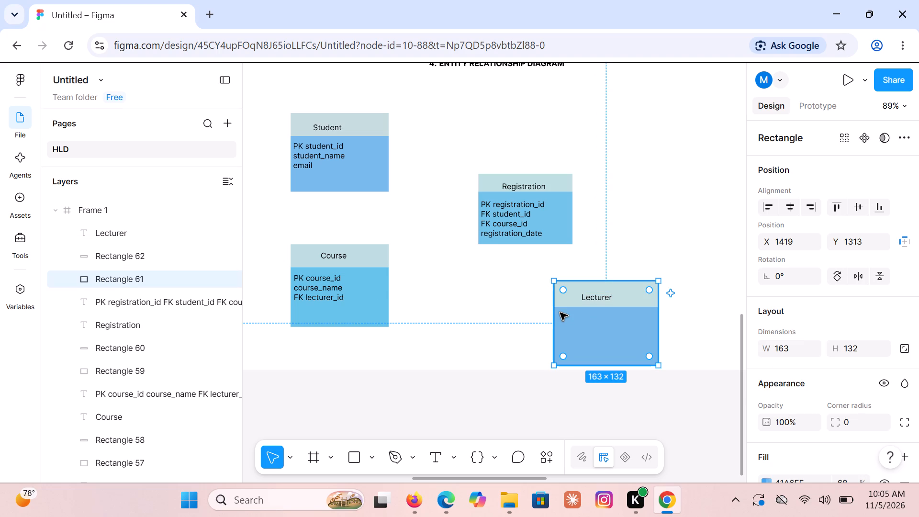
click(524, 273)
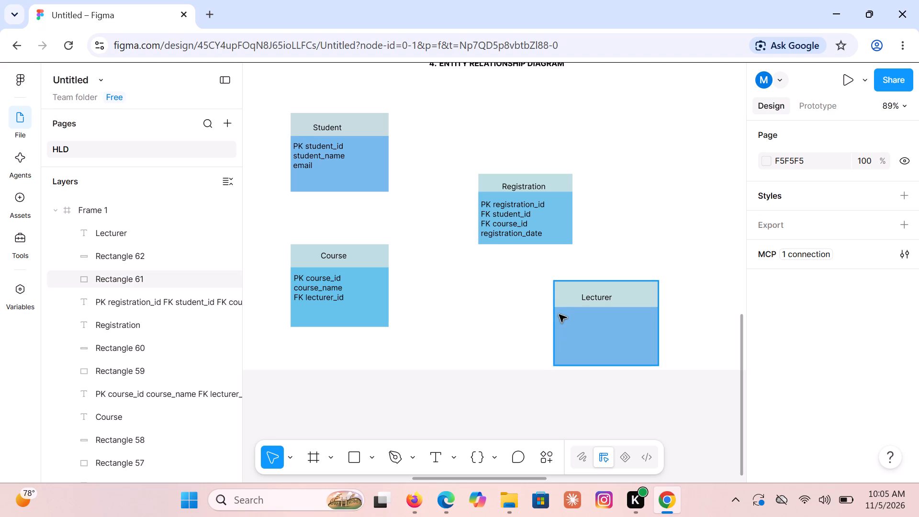
key(t)
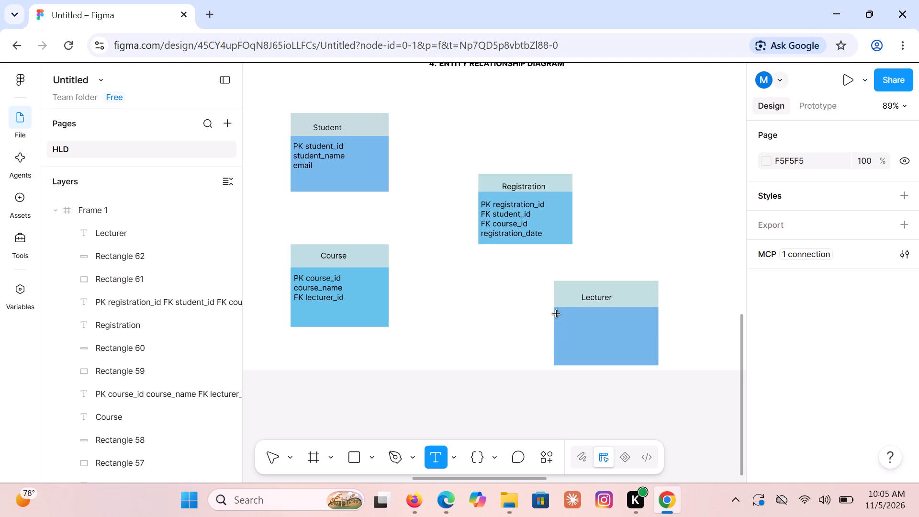
click(557, 314)
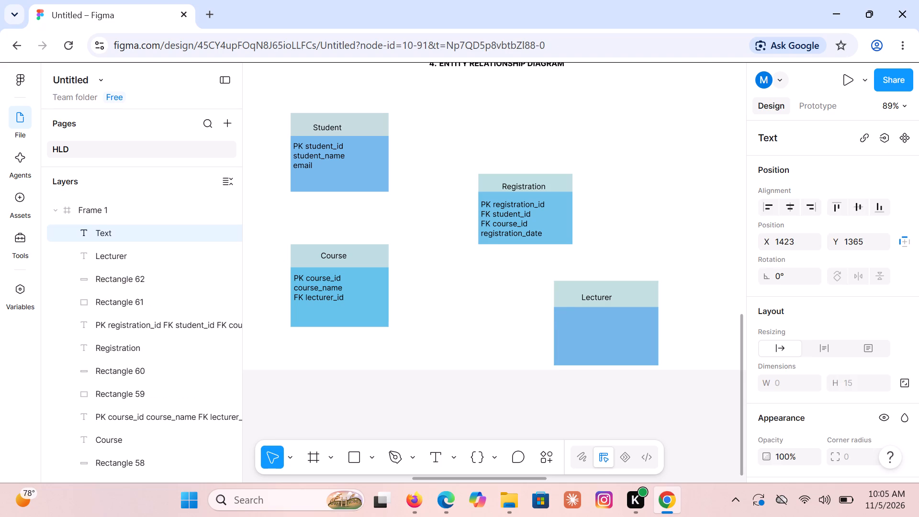
text(PK)
key(space)
key(l)
text(ecturer)
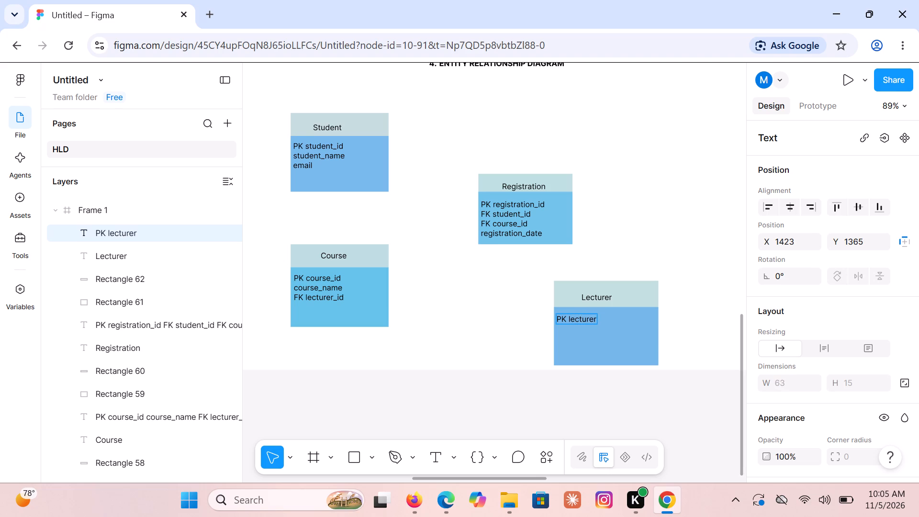
text(_id)
key(Return)
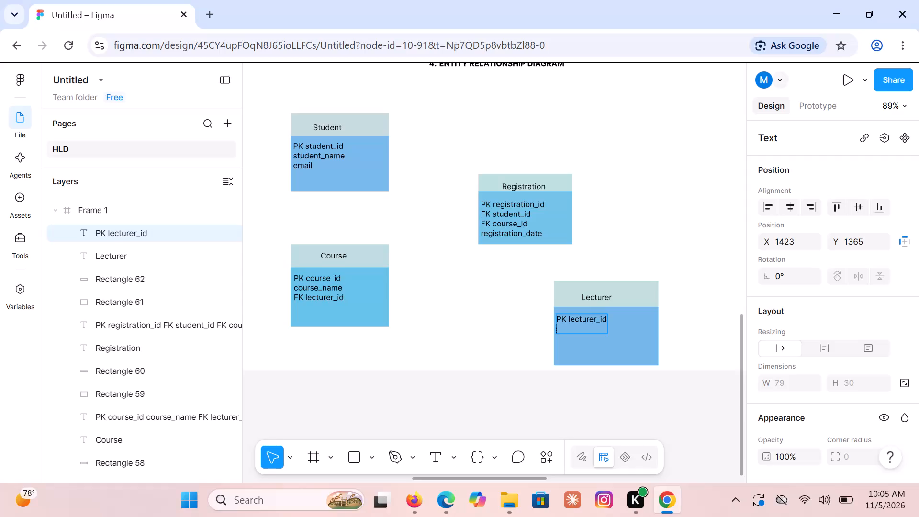
Complete the Lecturer entity's attribute text with the lines "lecturer_name" and "email".
text(lecturer)
text(_name)
key(Return)
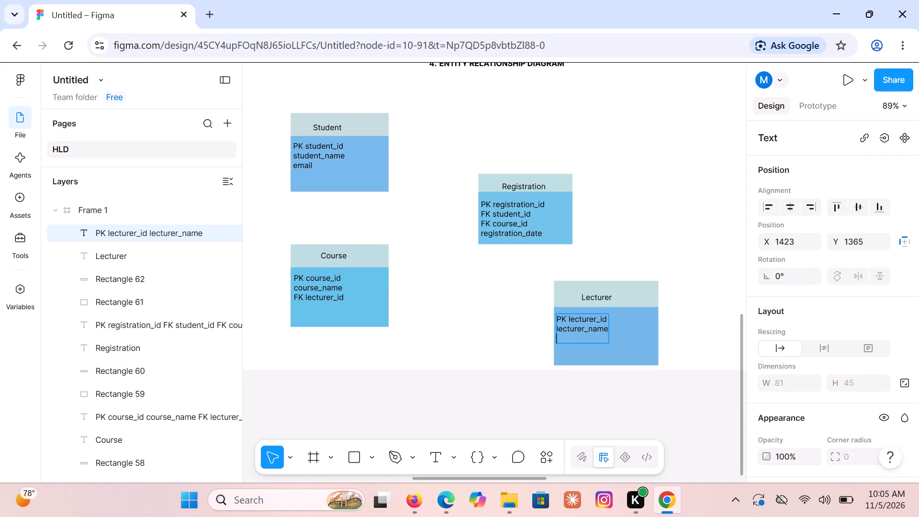
text(email)
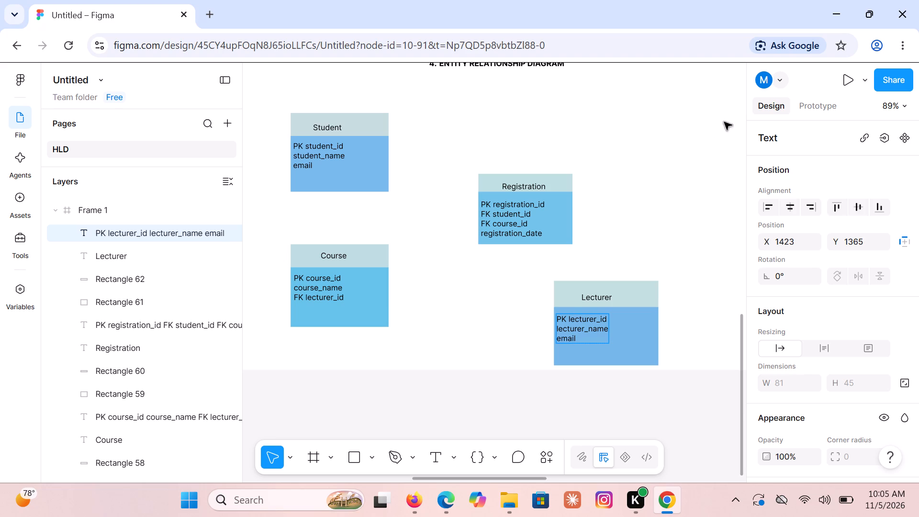
click(669, 179)
click(669, 179)
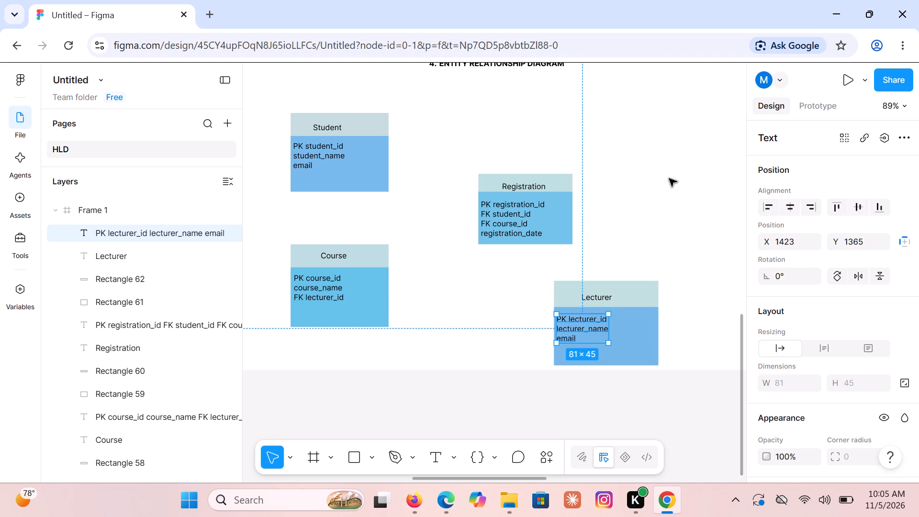
Draw the fifth entity's body rectangle, about 169 × 118, above the Lecturer entity at about X 1504, Y 1040.
key(Right)
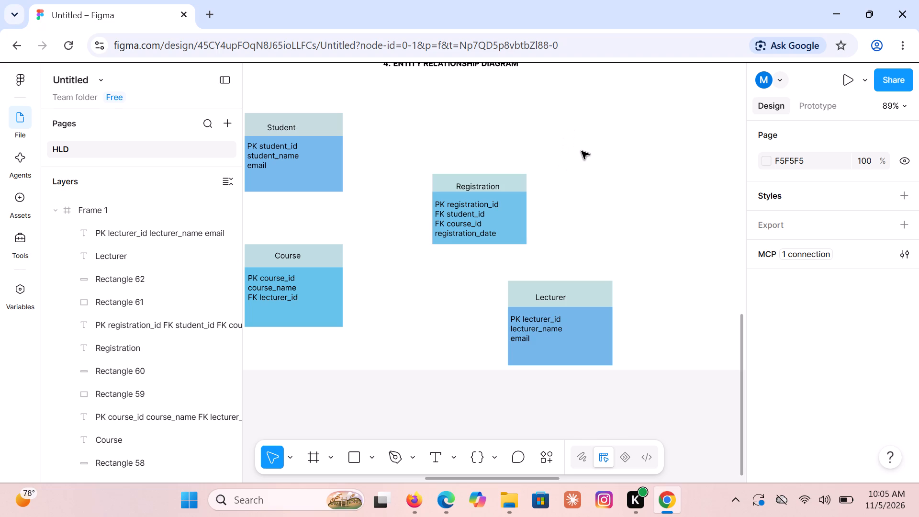
key(r)
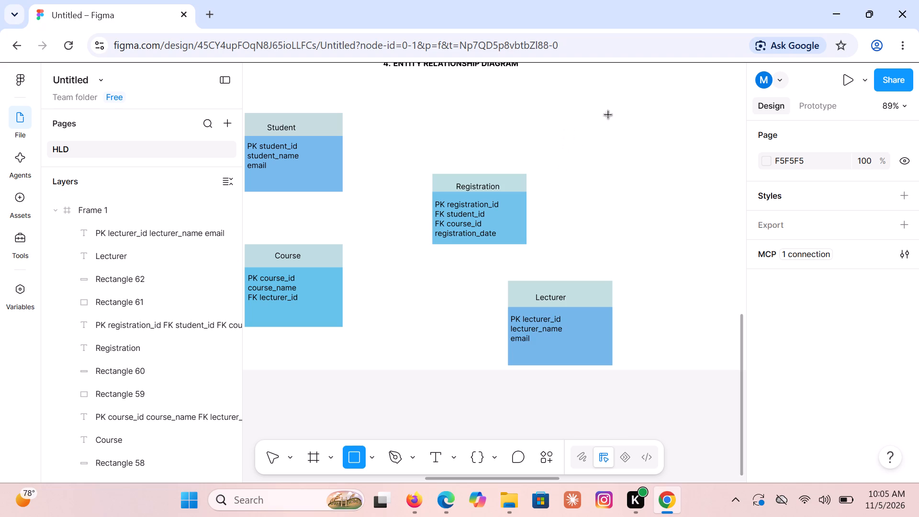
click(577, 110)
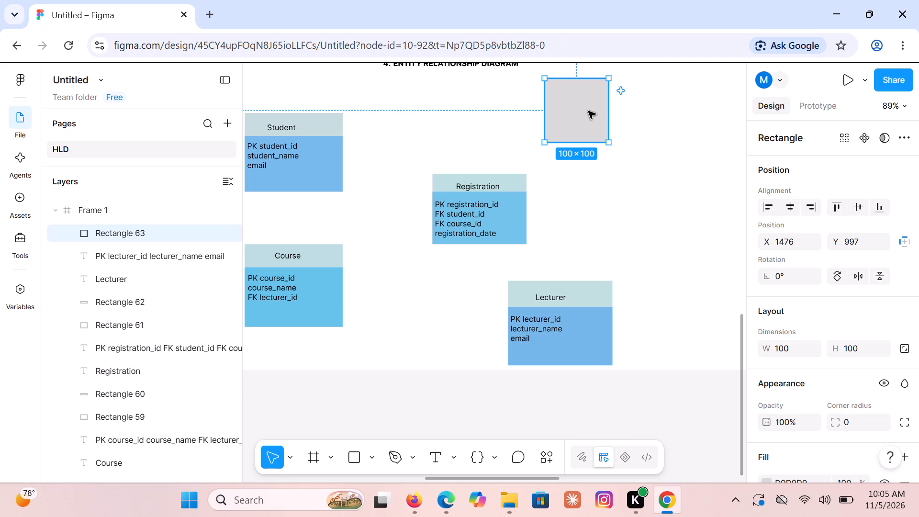
drag(588, 111, 594, 125)
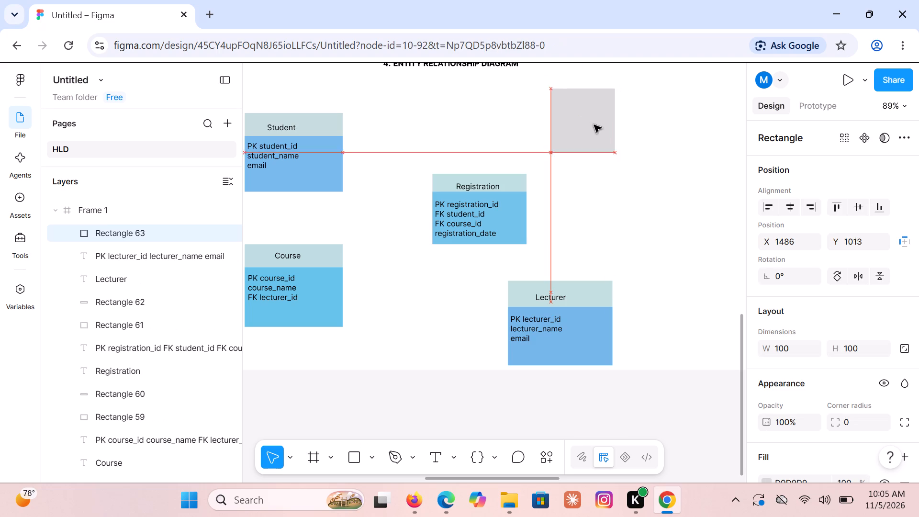
drag(594, 125, 606, 140)
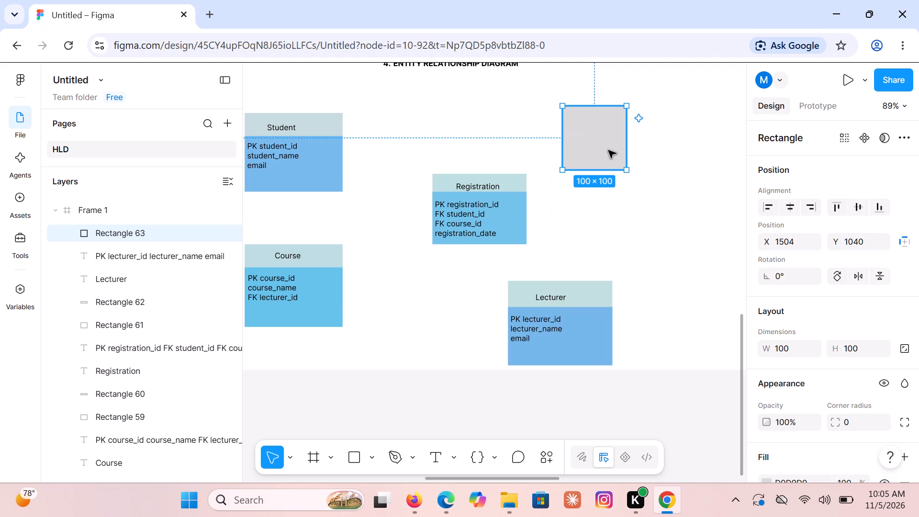
drag(631, 148, 667, 146)
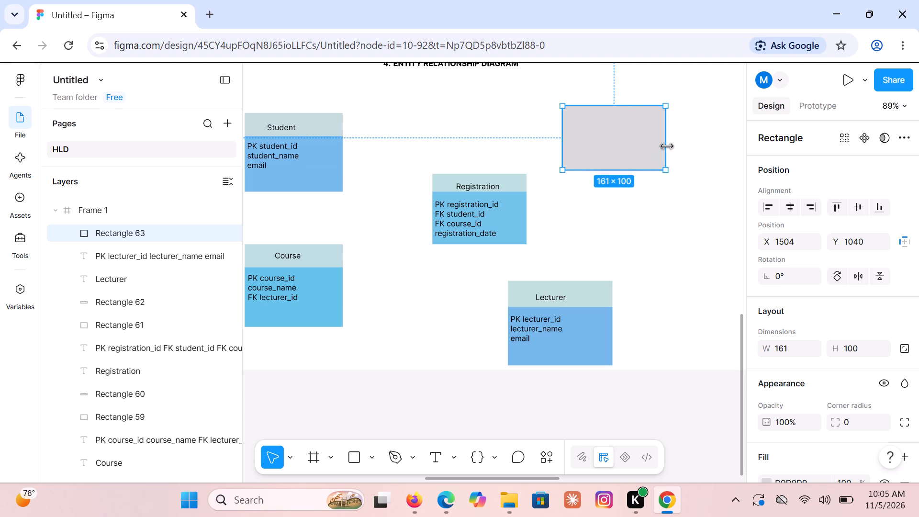
drag(667, 146, 671, 147)
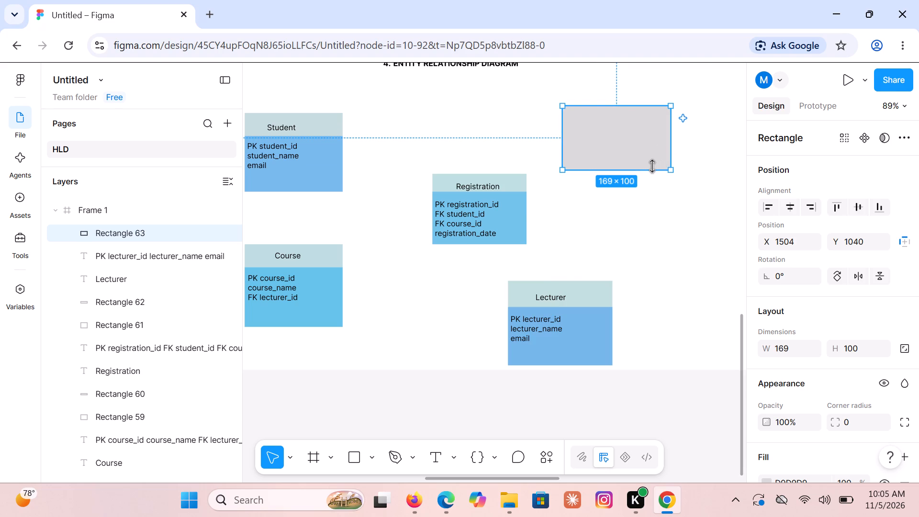
drag(652, 166, 652, 180)
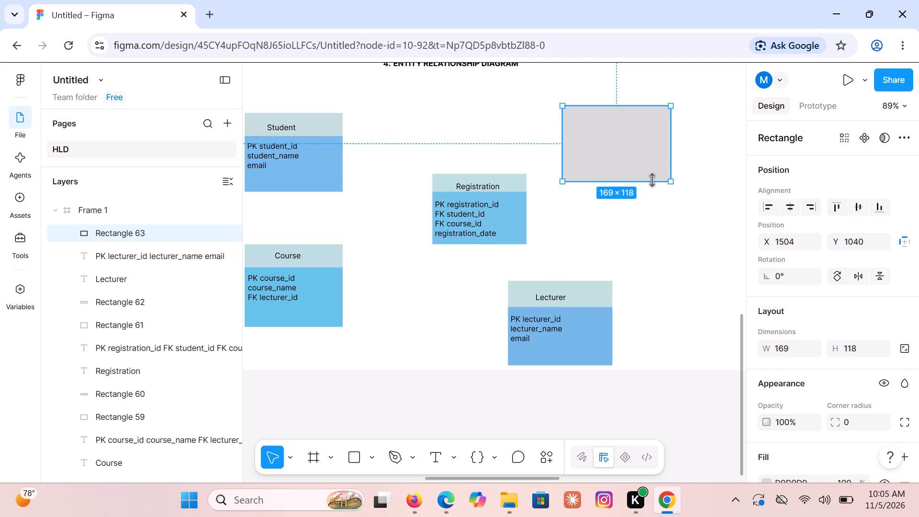
click(600, 139)
click(600, 139)
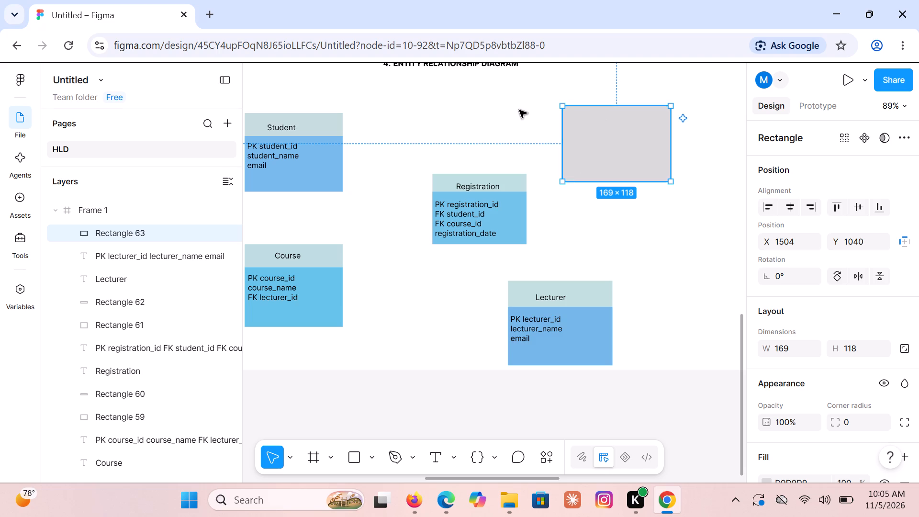
click(518, 110)
Draw a header rectangle of about 169 × 41 aligned over the top of the fifth entity's body rectangle.
key(r)
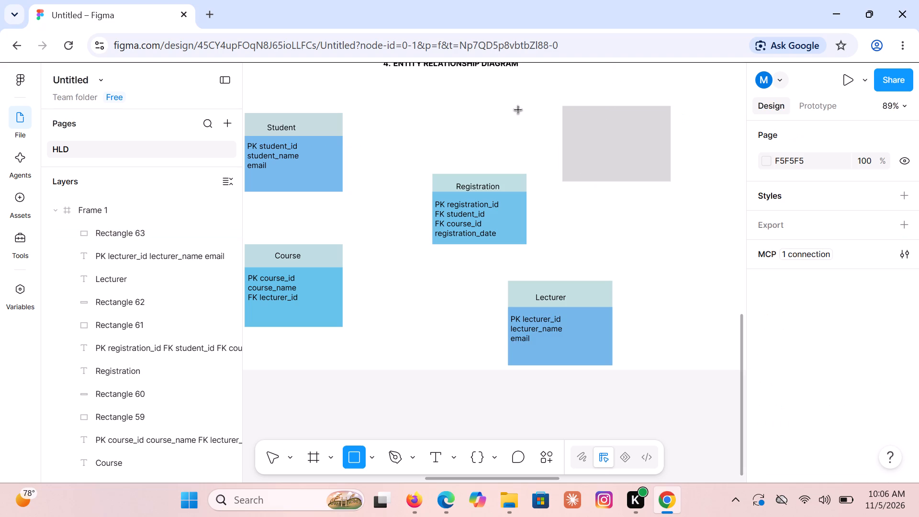
click(575, 112)
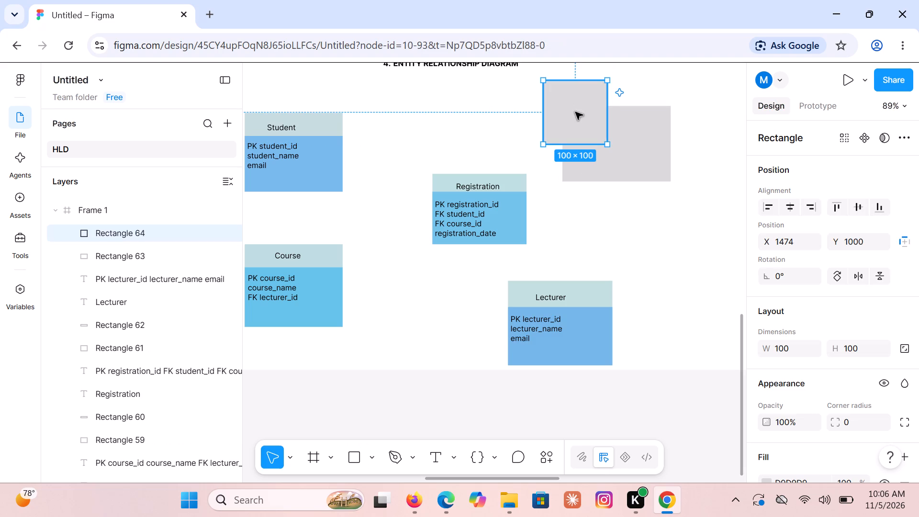
click(575, 112)
drag(575, 112, 604, 114)
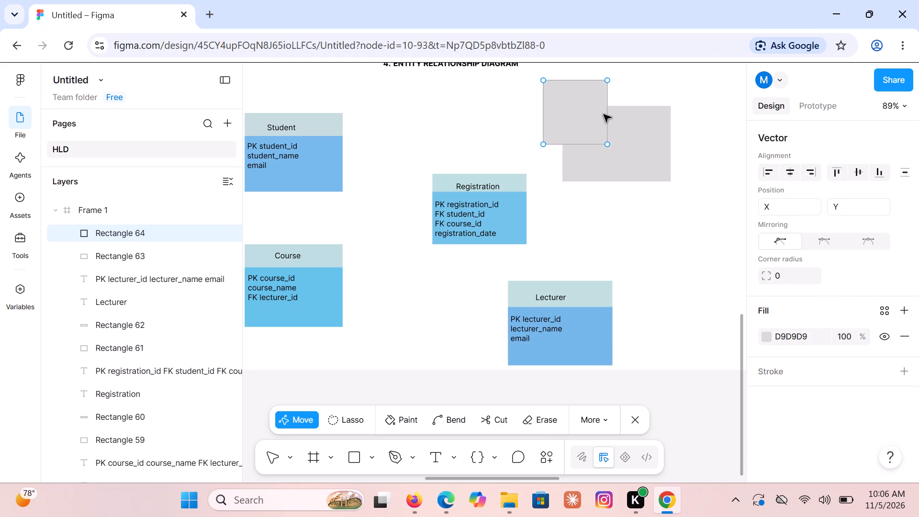
drag(604, 114, 607, 114)
click(588, 114)
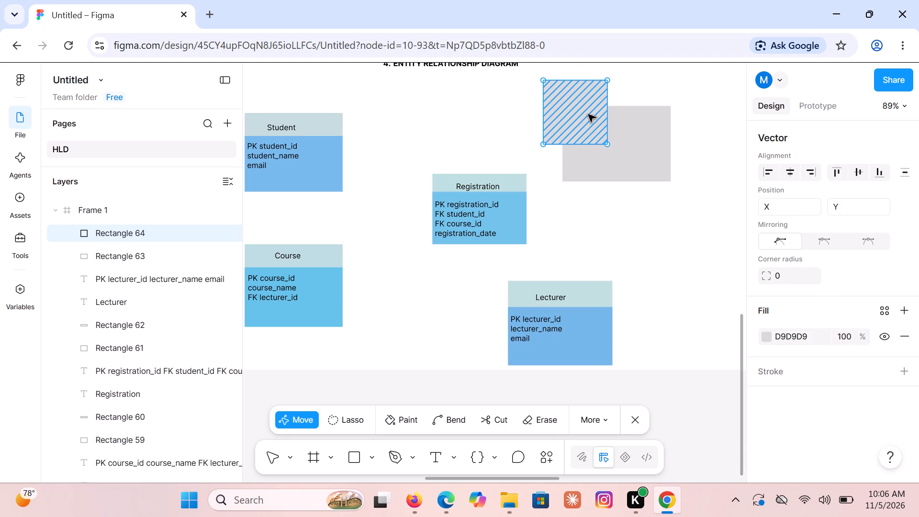
click(588, 114)
drag(588, 114, 610, 122)
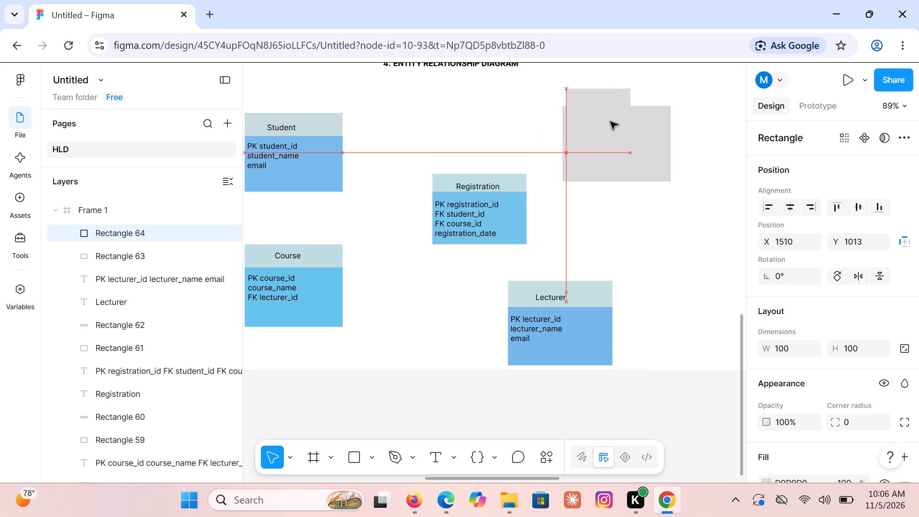
drag(610, 122, 607, 122)
drag(627, 124, 647, 123)
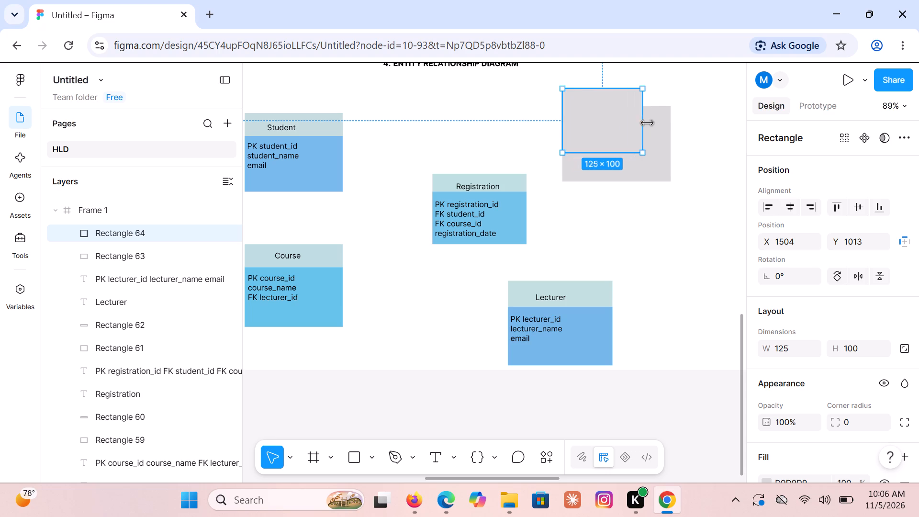
drag(647, 123, 668, 118)
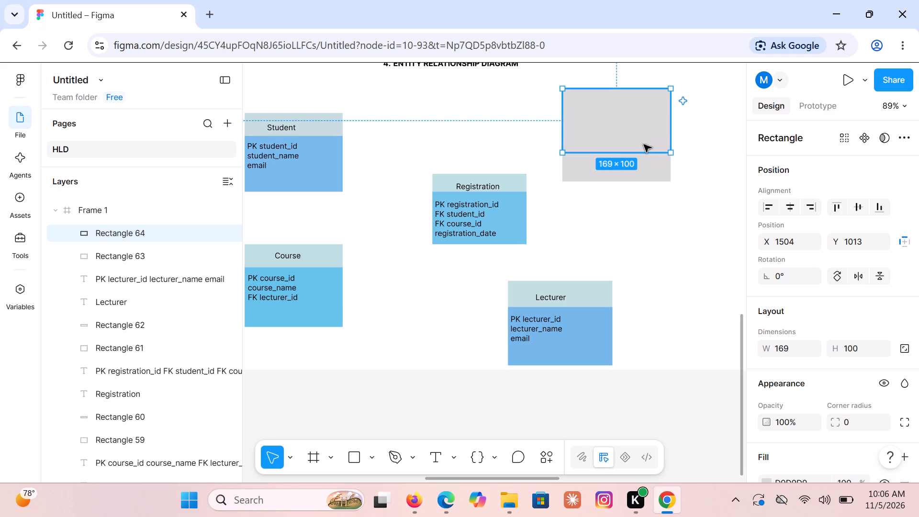
drag(643, 147, 640, 132)
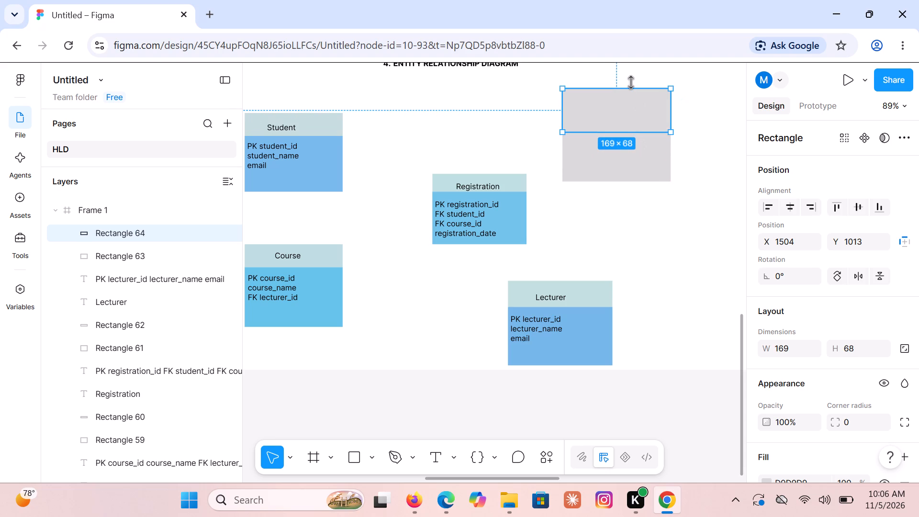
drag(631, 82, 631, 105)
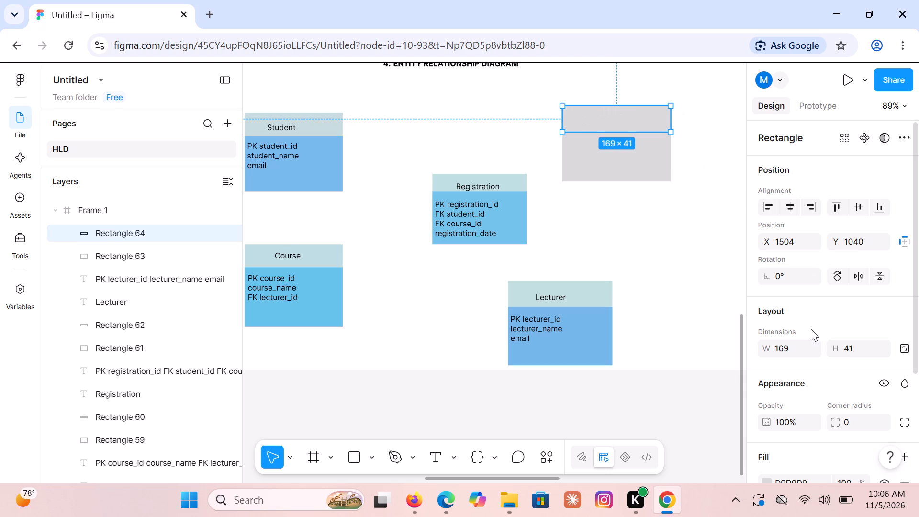
Add a light teal fill, 71F6E7 at 20% opacity, to the fifth entity's header rectangle.
click(905, 460)
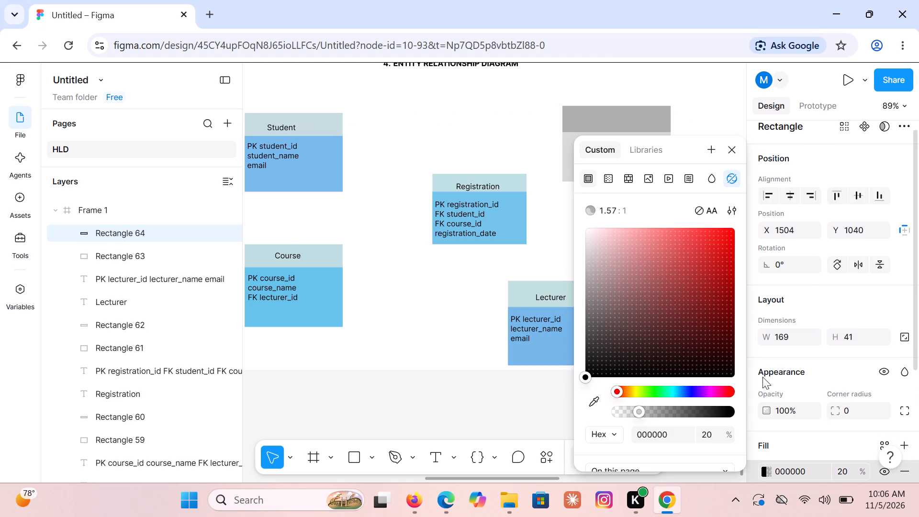
click(666, 388)
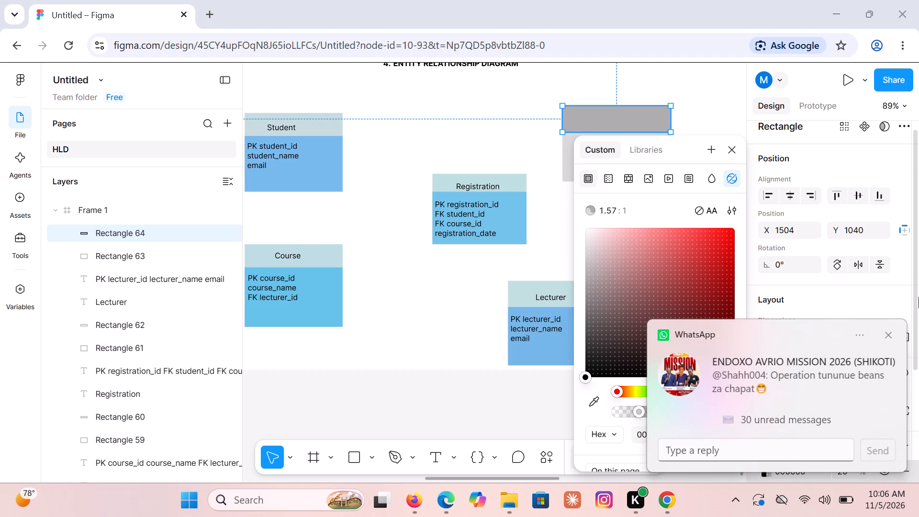
click(886, 335)
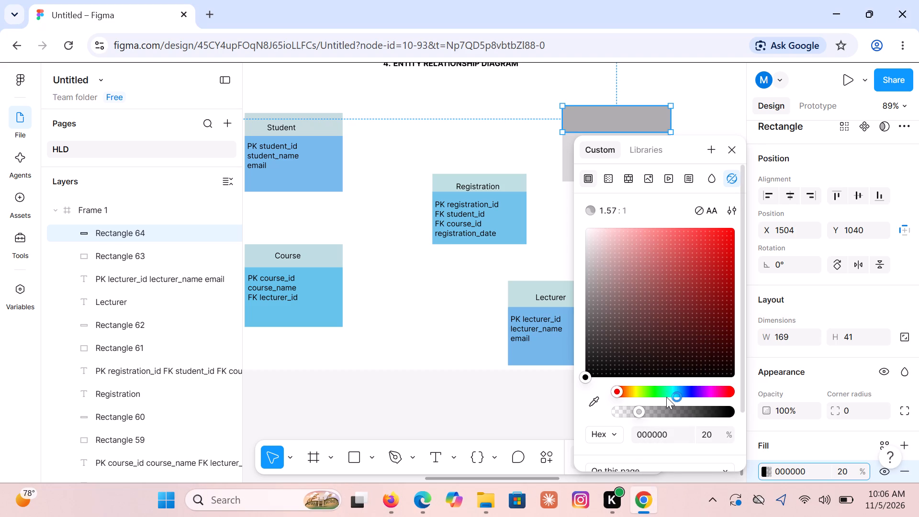
click(668, 391)
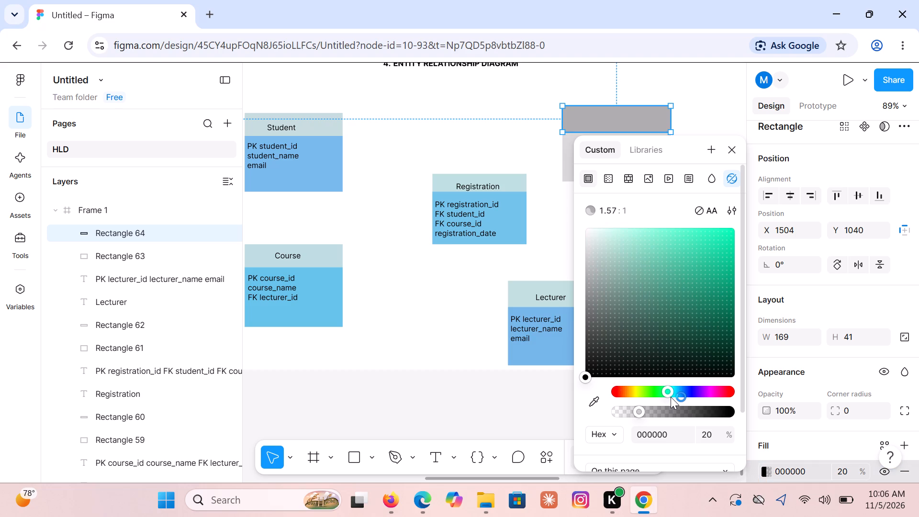
click(671, 391)
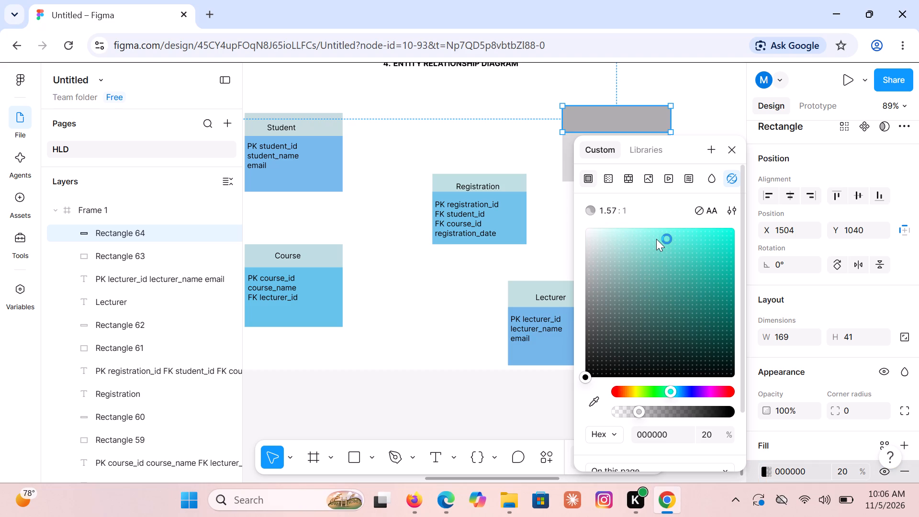
click(656, 233)
click(666, 233)
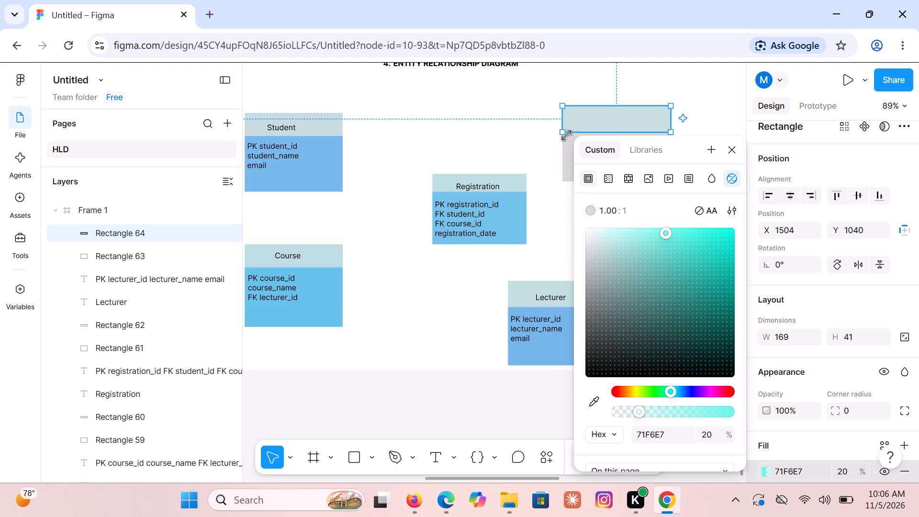
Add a blue fill, 59ADF6 at 62% opacity, to the fifth entity's body rectangle.
click(566, 152)
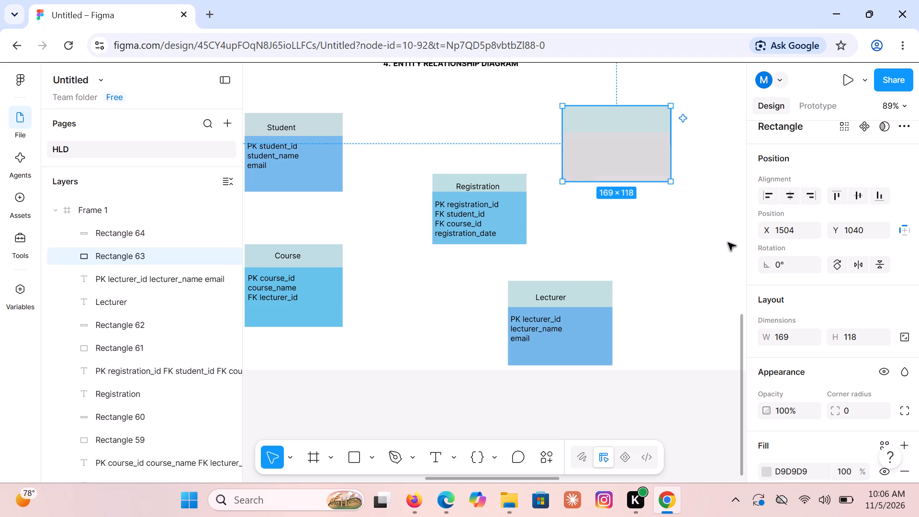
click(906, 443)
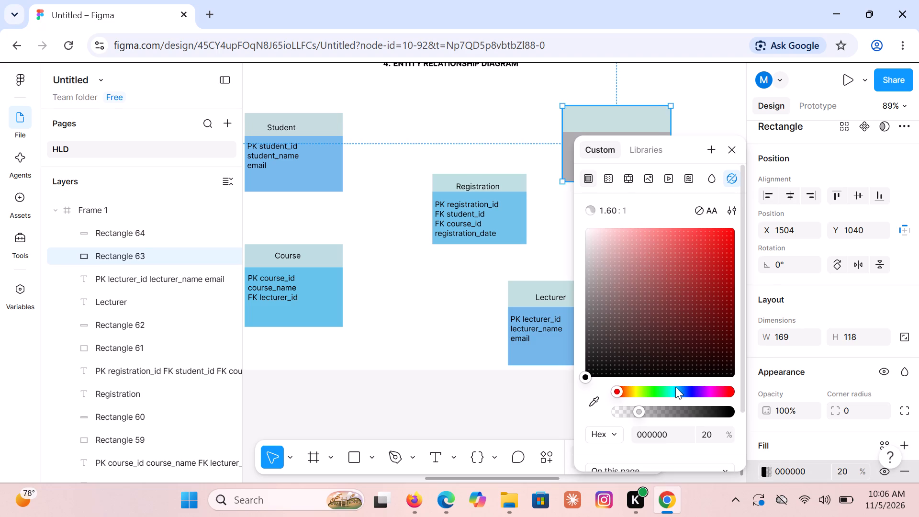
click(675, 387)
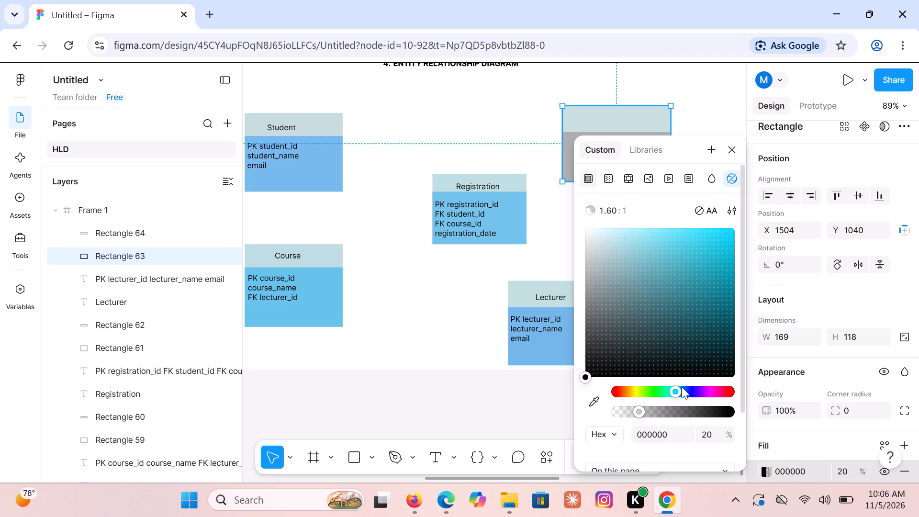
click(682, 387)
click(680, 233)
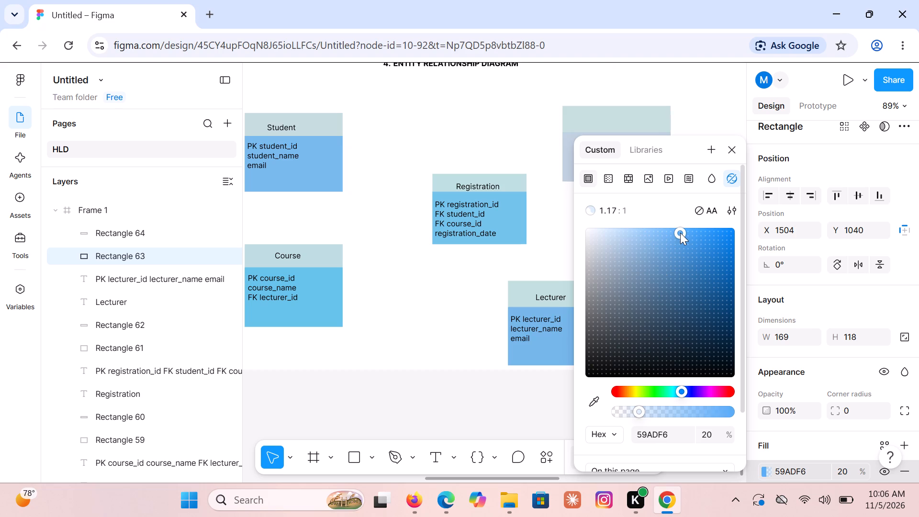
click(686, 410)
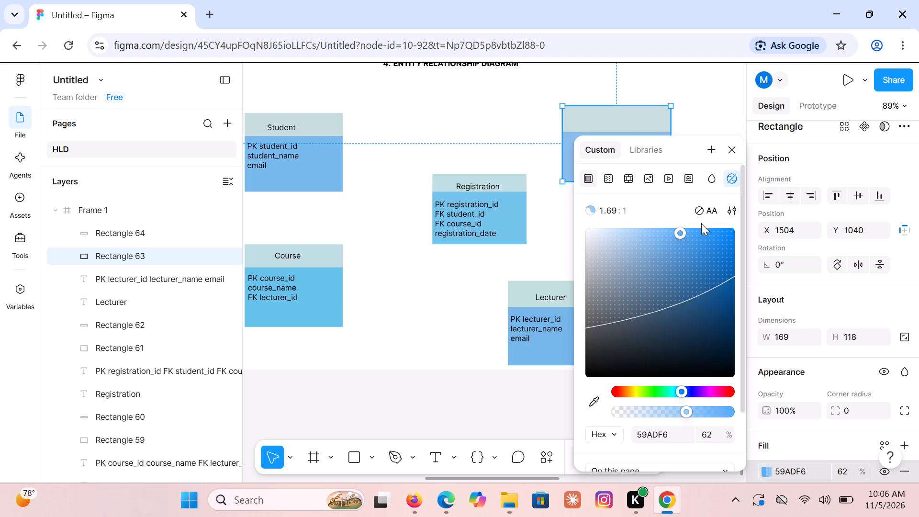
click(691, 102)
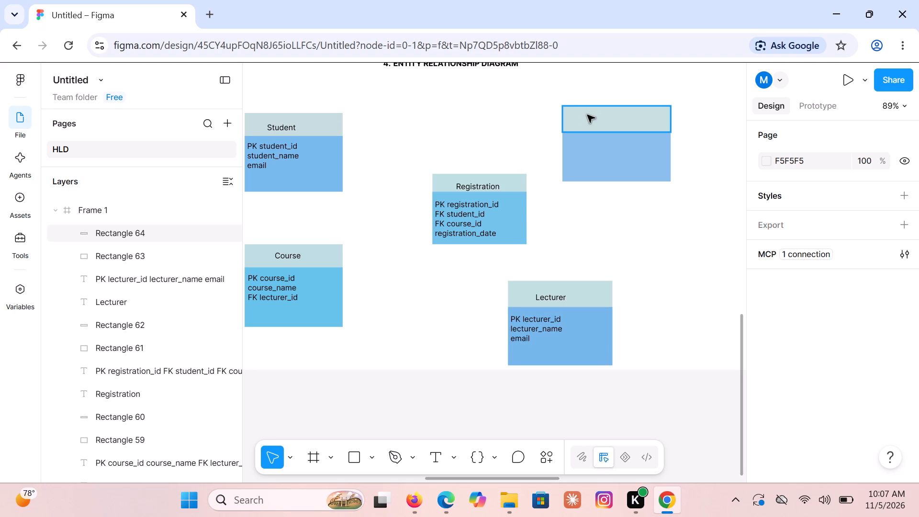
Add the title text "Department" in the fifth entity's header.
key(t)
click(588, 115)
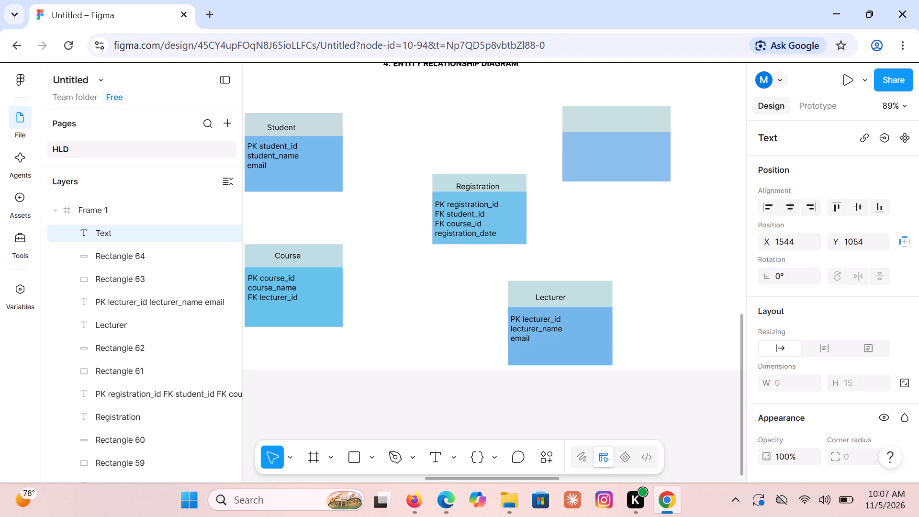
key(d)
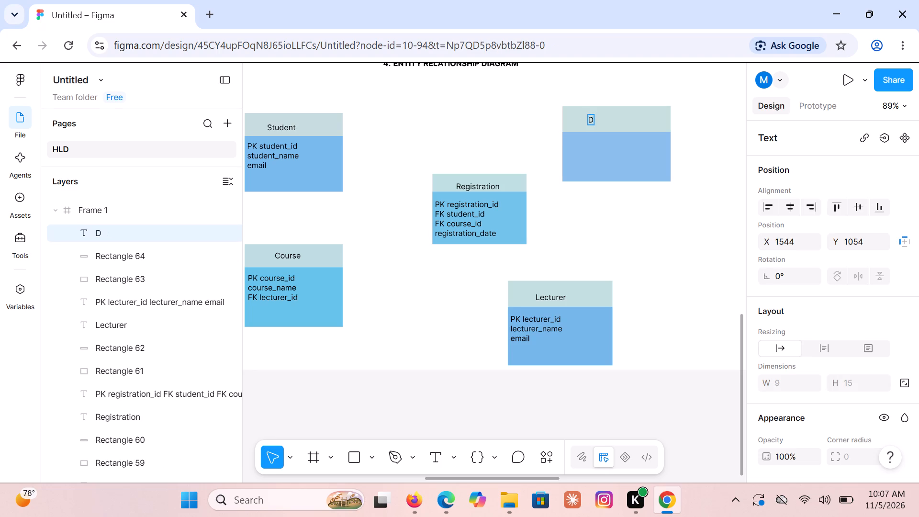
text(epartment)
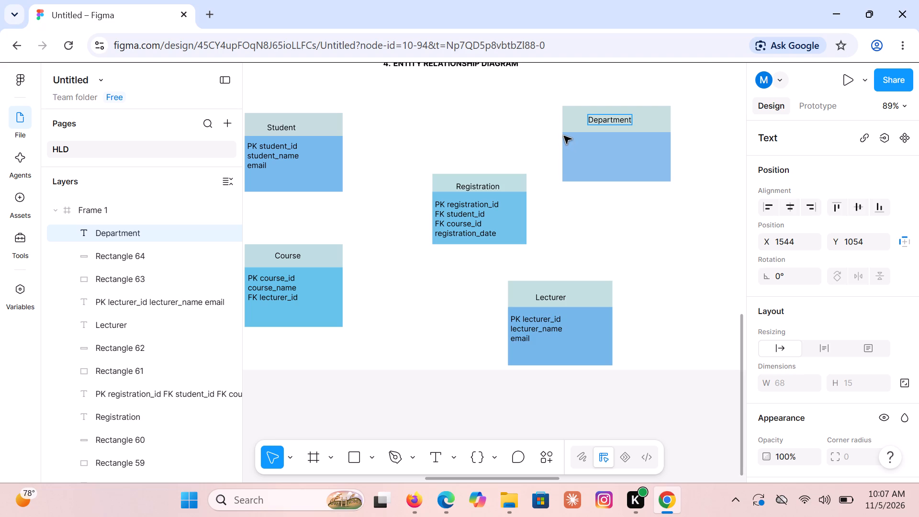
click(564, 136)
click(564, 136)
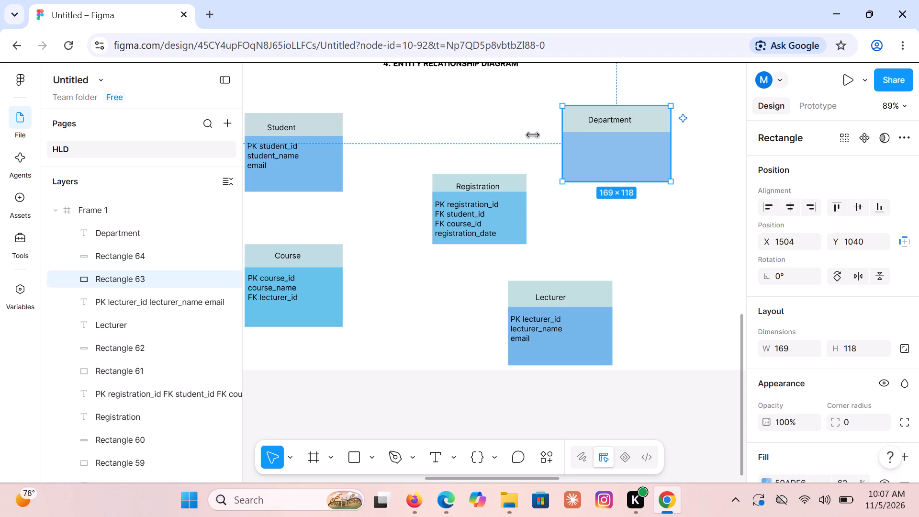
drag(530, 134, 566, 136)
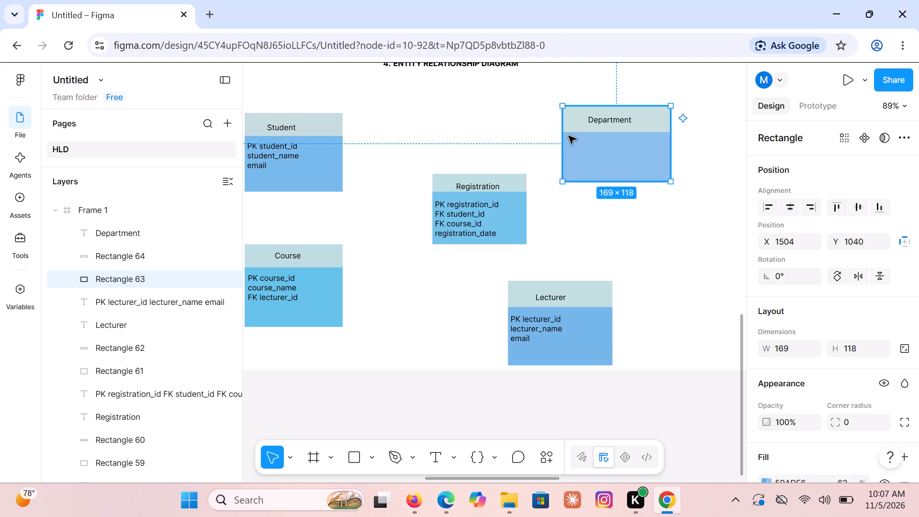
Add the attribute text "PK department_id" and "department_name" on two lines in the Department entity's body.
click(533, 131)
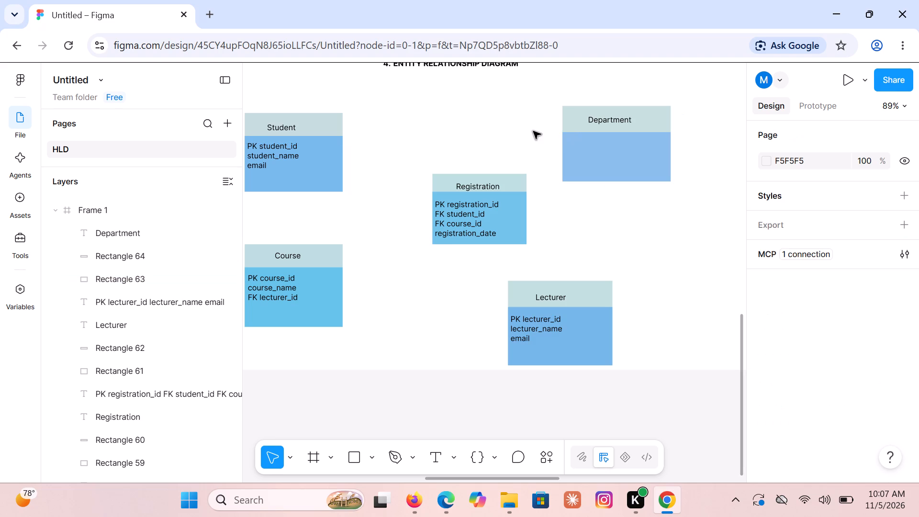
key(t)
click(566, 136)
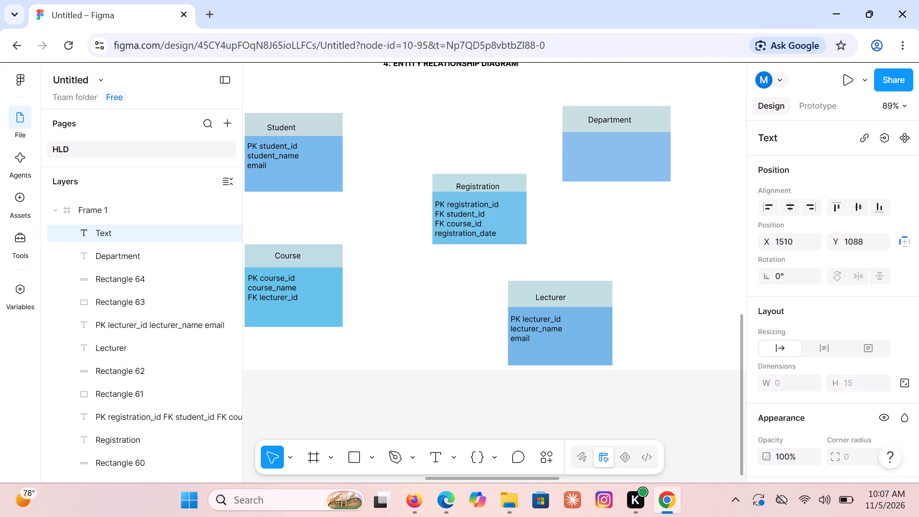
key(p)
key(BackSpace)
text(PK)
key(space)
text(departm)
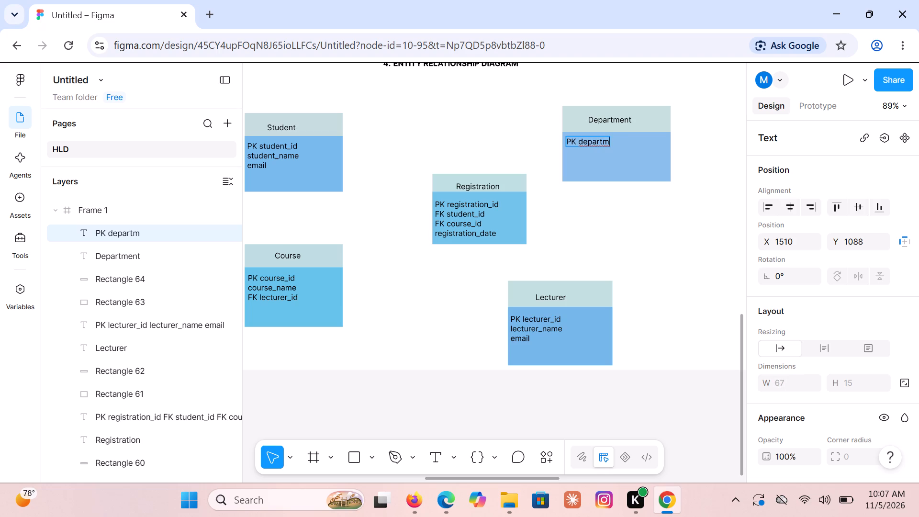
text(ent)
text(_id)
key(Return)
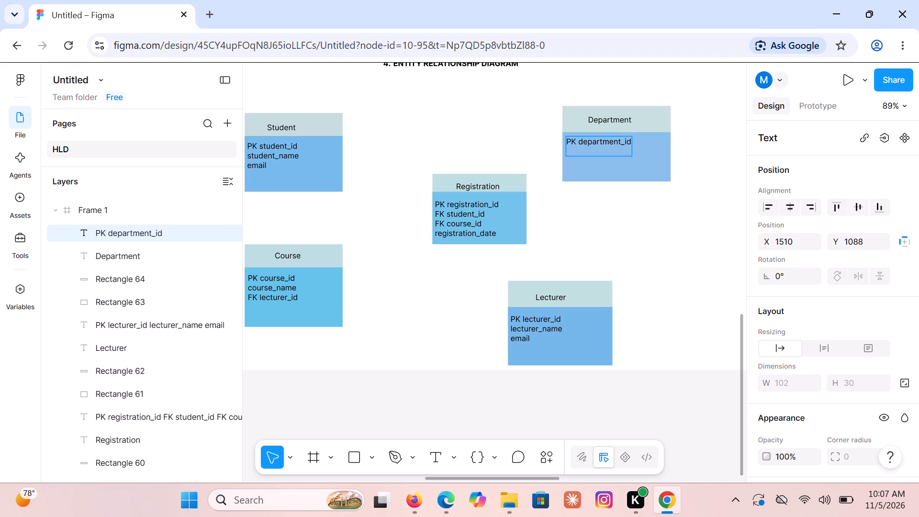
text(department)
text(_name)
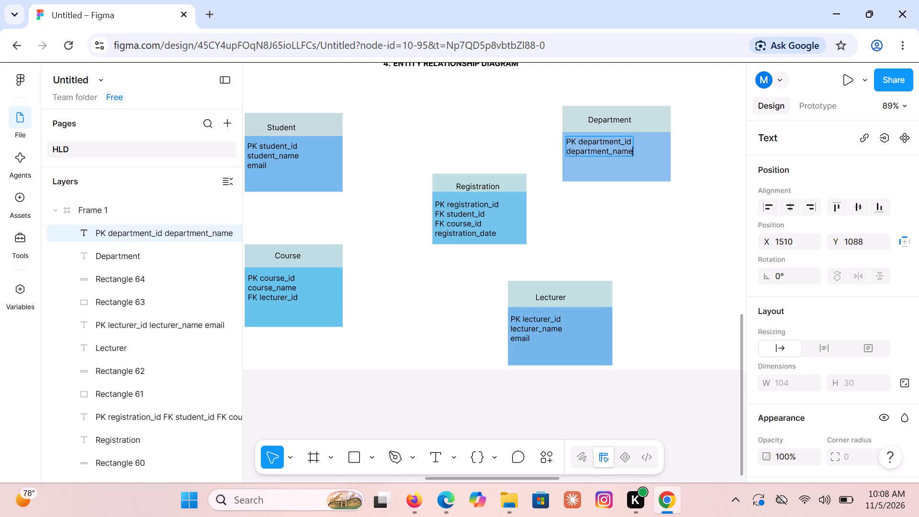
click(616, 217)
click(616, 217)
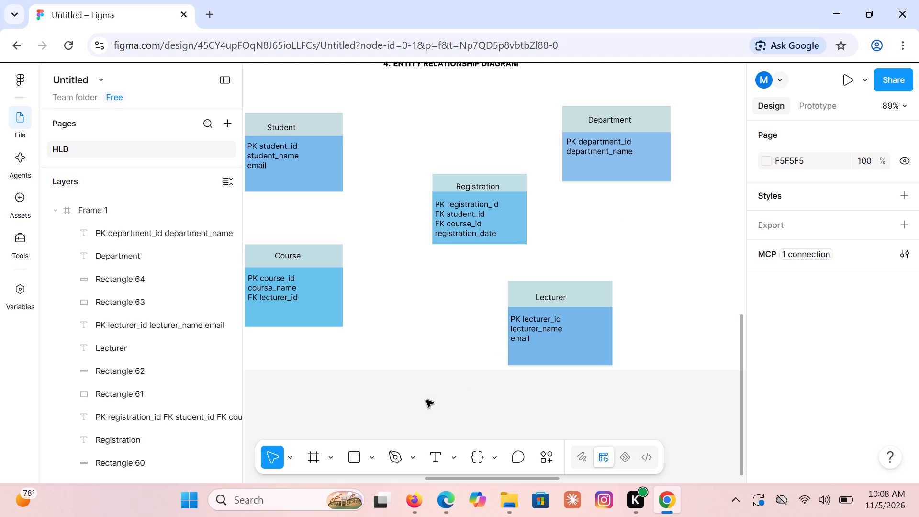
Draw a connector line about 194 long from the Student box's right edge to the space above the Registration box.
click(372, 455)
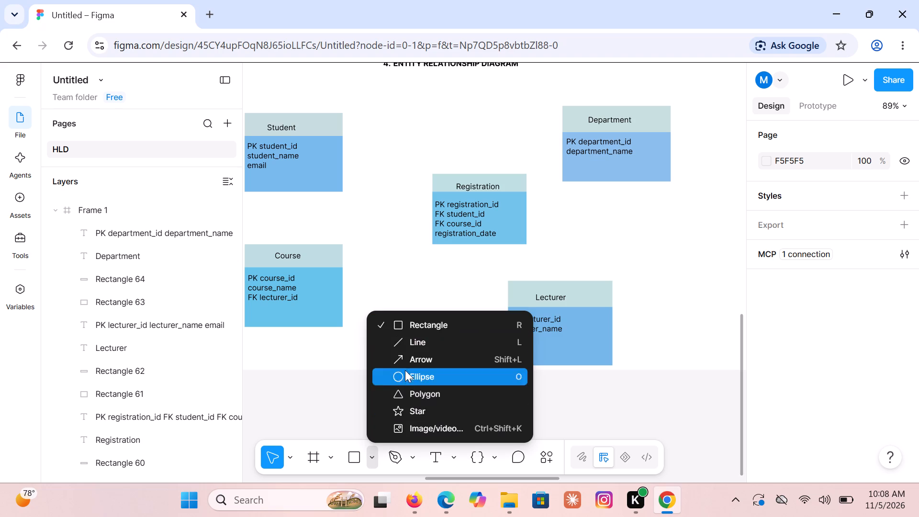
click(431, 337)
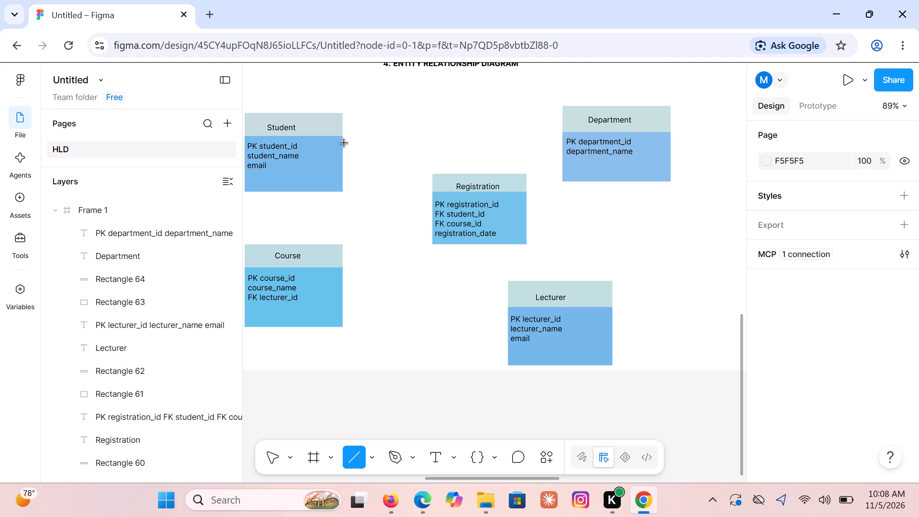
drag(344, 143, 396, 136)
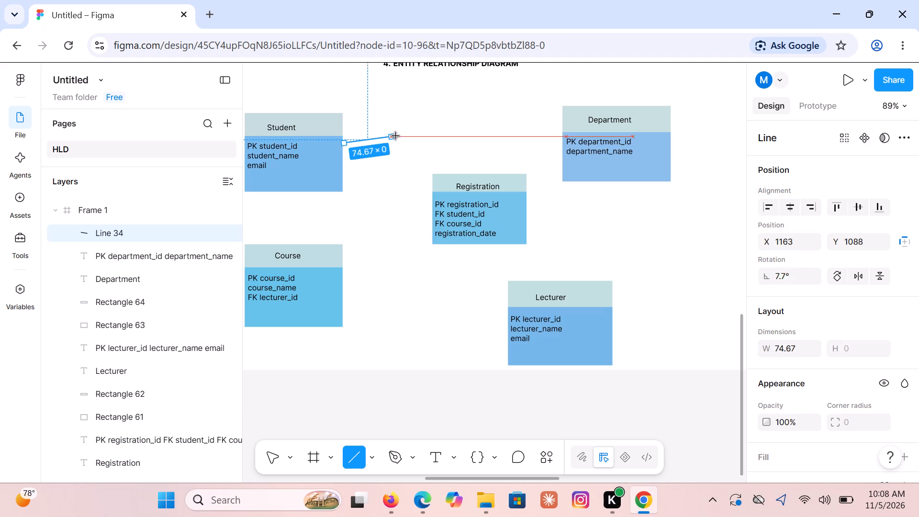
drag(396, 136, 465, 142)
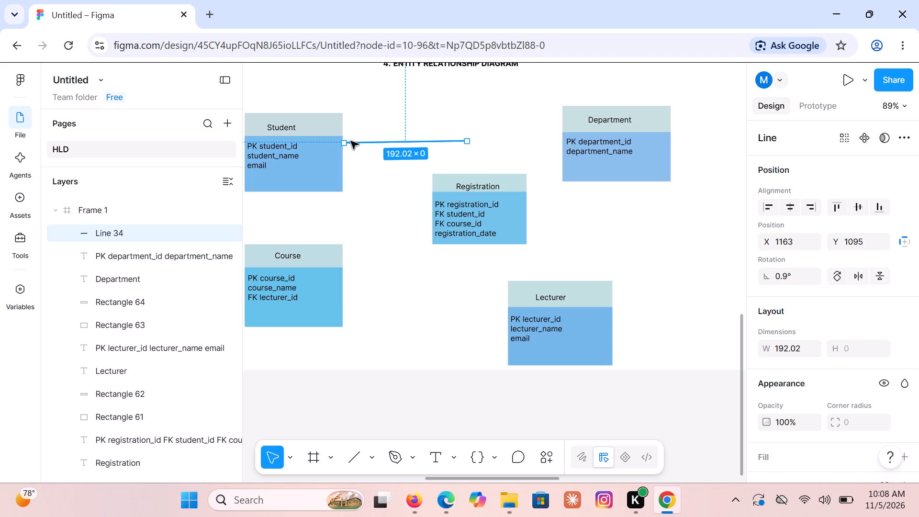
click(344, 142)
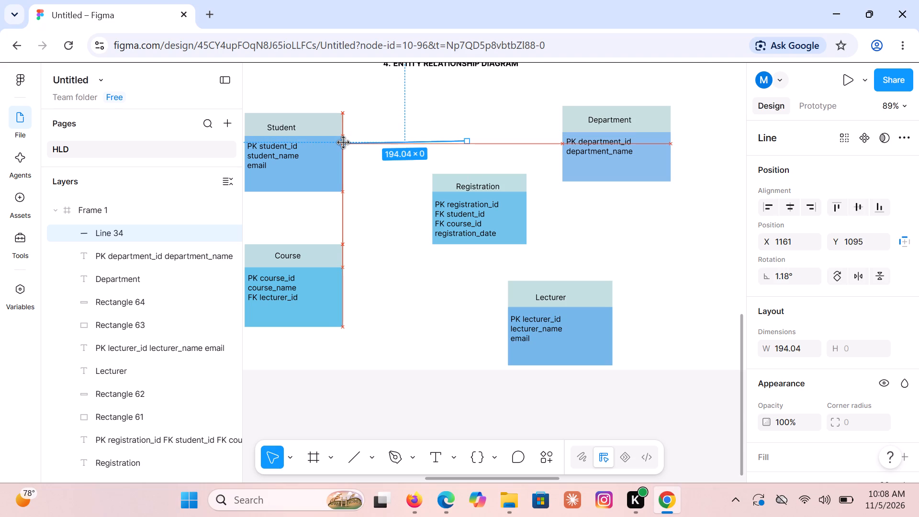
click(468, 143)
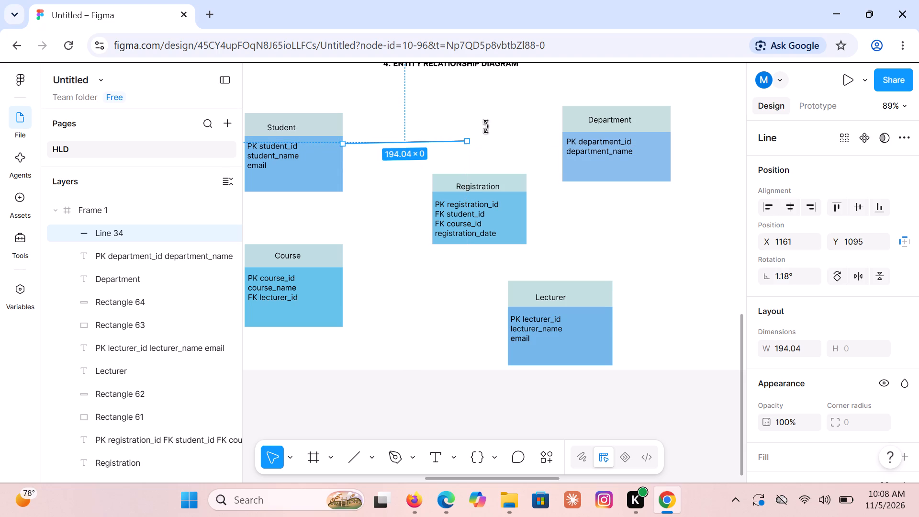
click(490, 125)
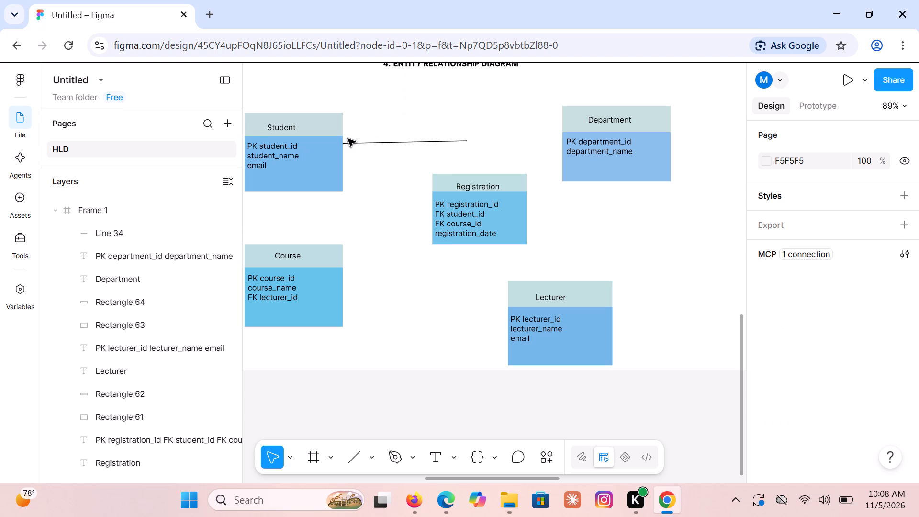
Move the Student connector line up to Y 1088 and level it to 0° rotation with a length of 194.
click(467, 140)
click(467, 140)
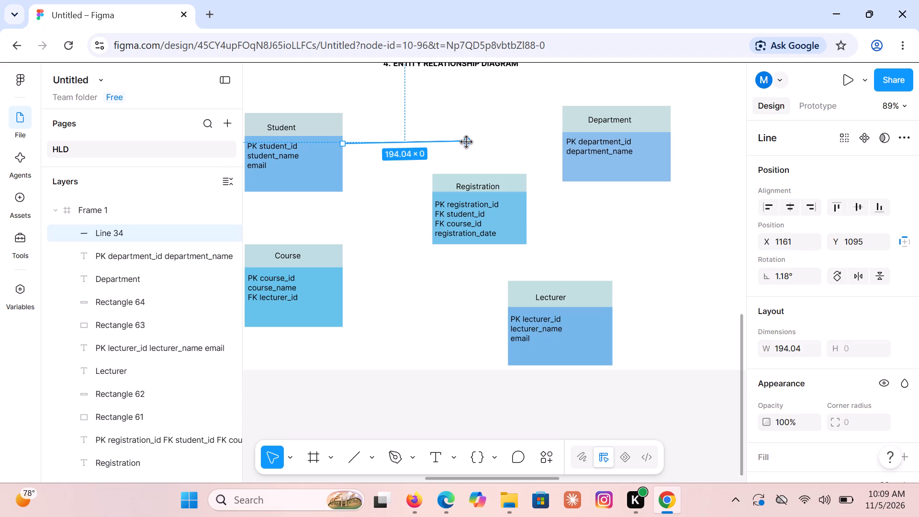
click(342, 140)
click(468, 140)
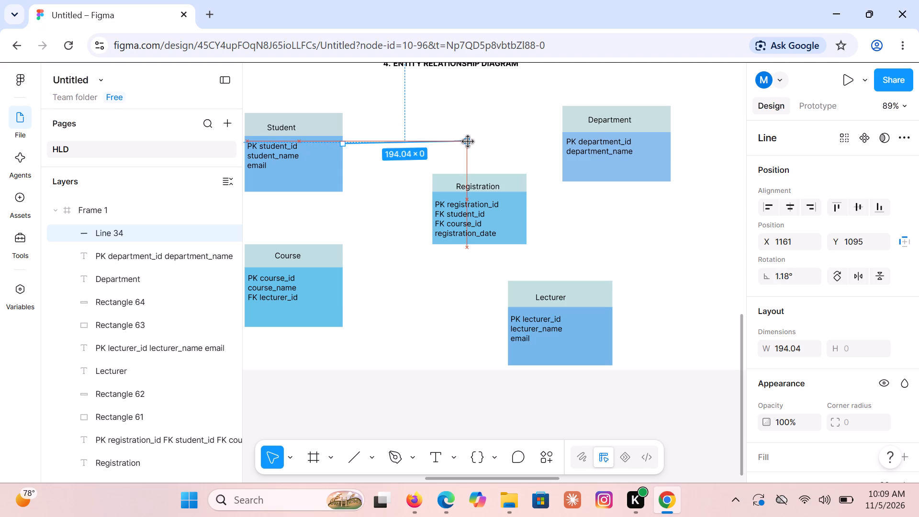
click(488, 137)
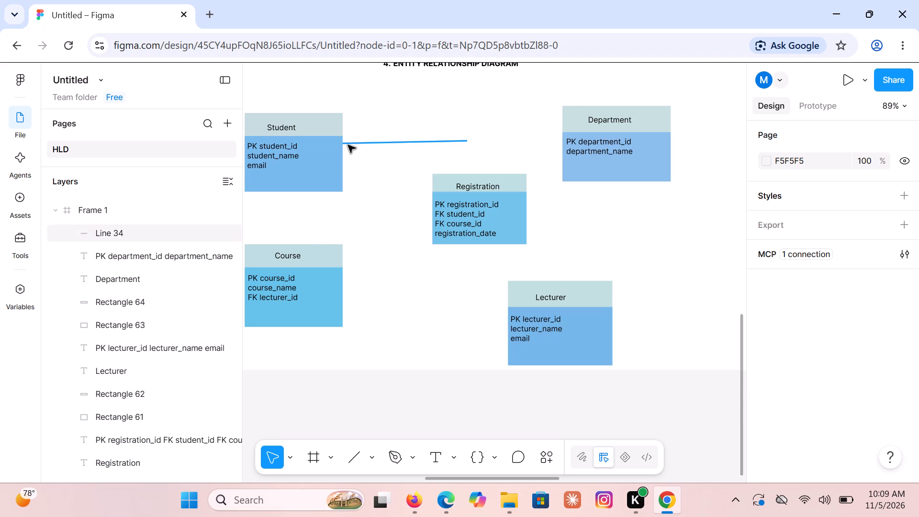
click(383, 142)
drag(383, 142, 383, 138)
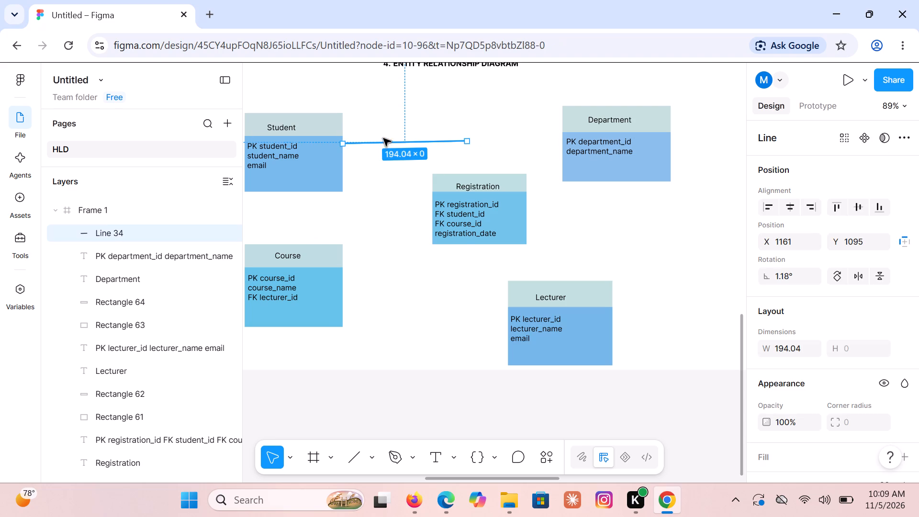
drag(383, 138, 383, 138)
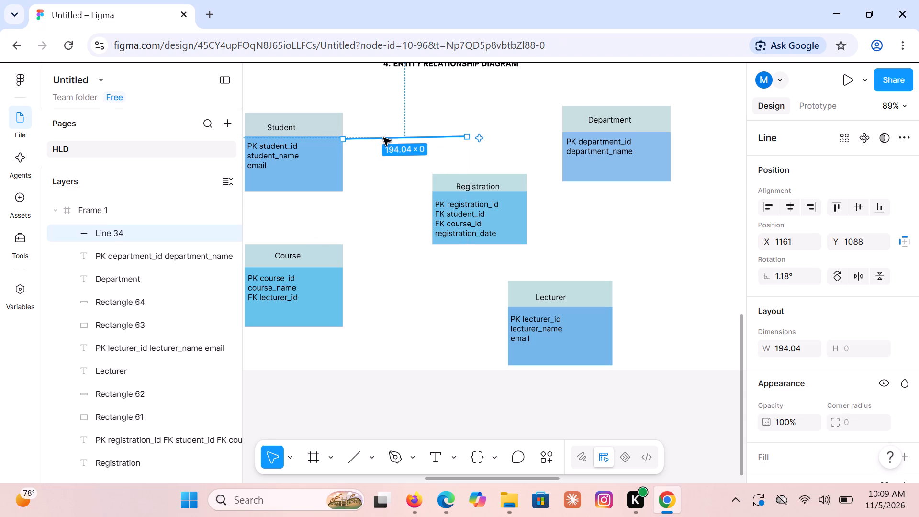
click(346, 139)
click(346, 139)
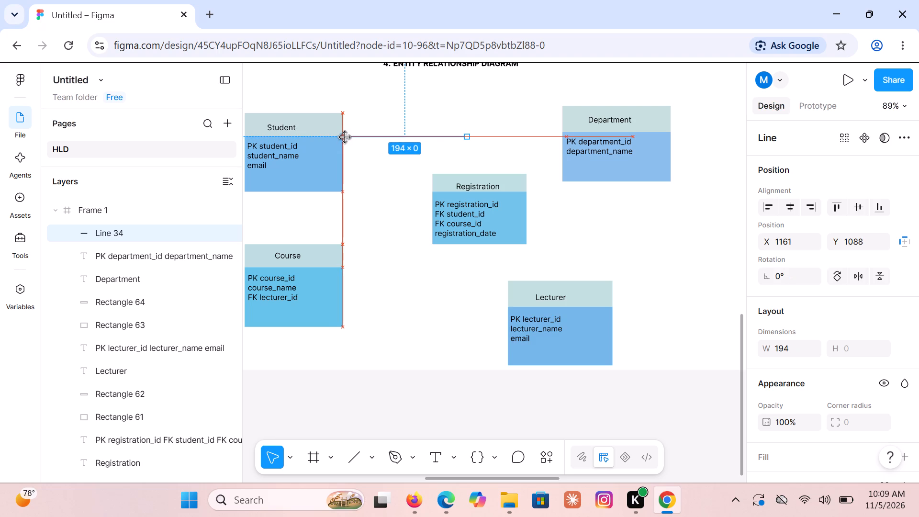
click(422, 97)
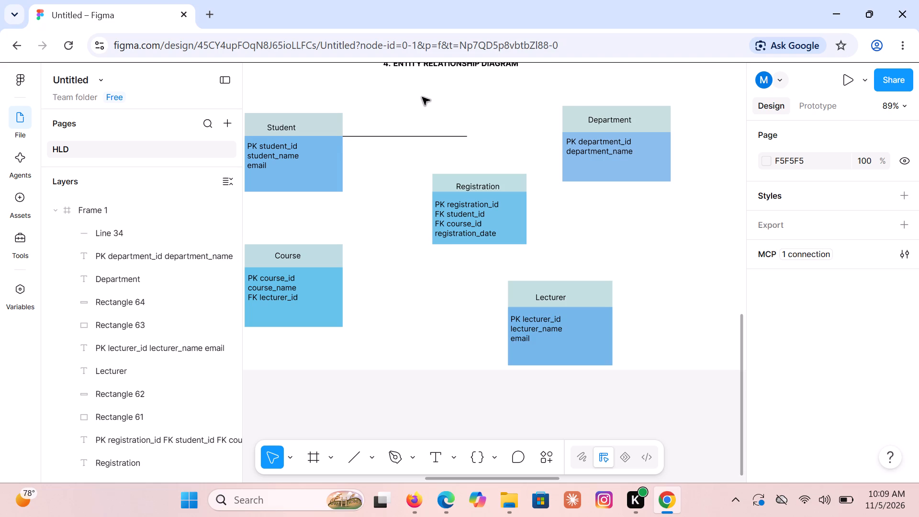
Draw a vertical line about 58 long from near the Student connector's free end down to the Registration header's top edge.
click(354, 462)
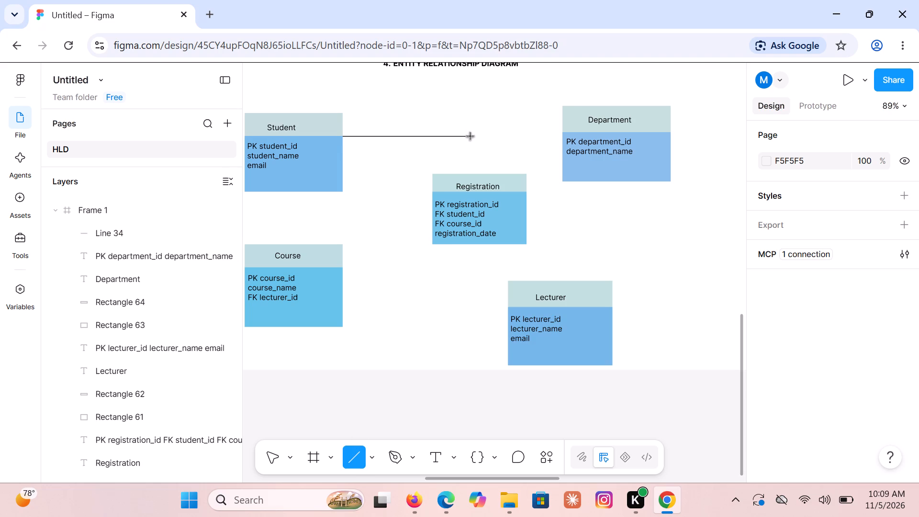
drag(471, 136, 471, 160)
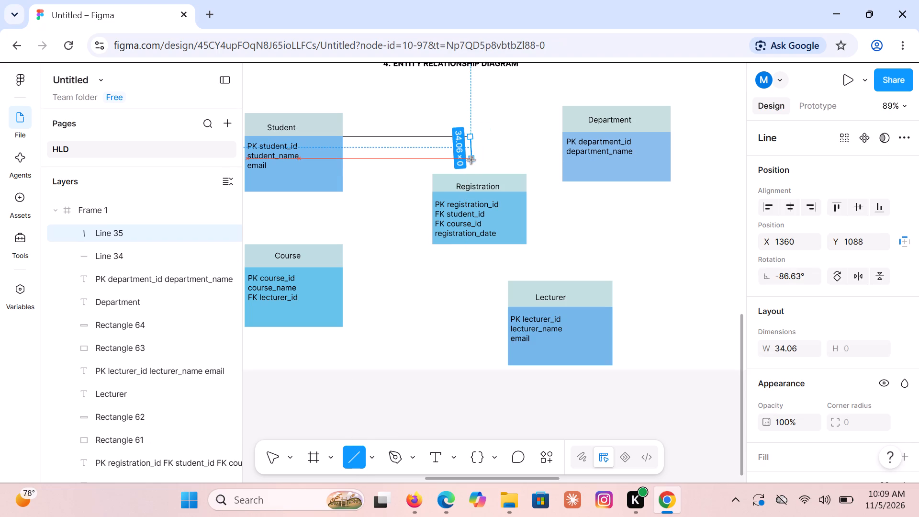
drag(471, 160, 471, 171)
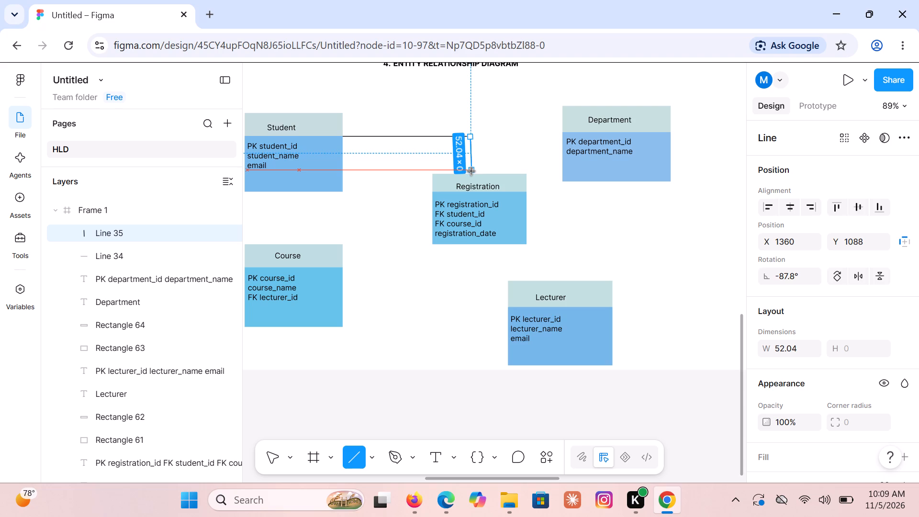
drag(471, 171, 472, 174)
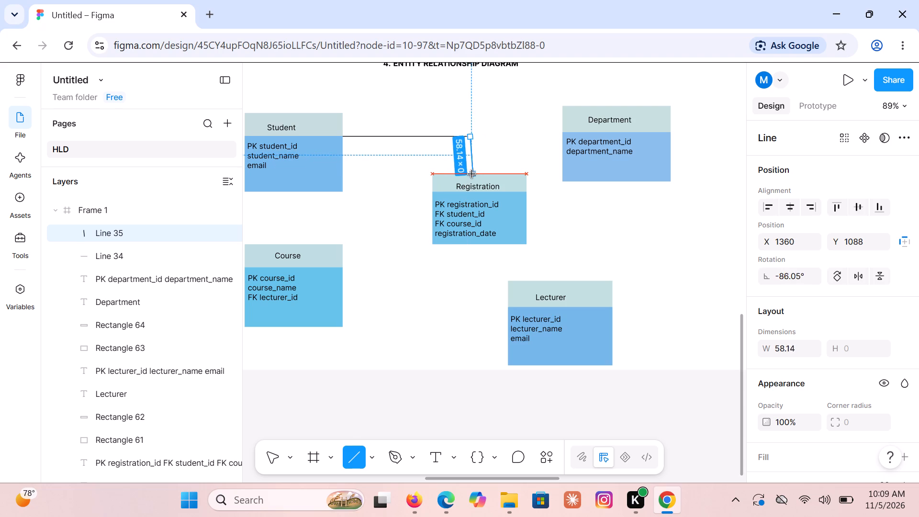
drag(472, 174, 471, 175)
click(503, 136)
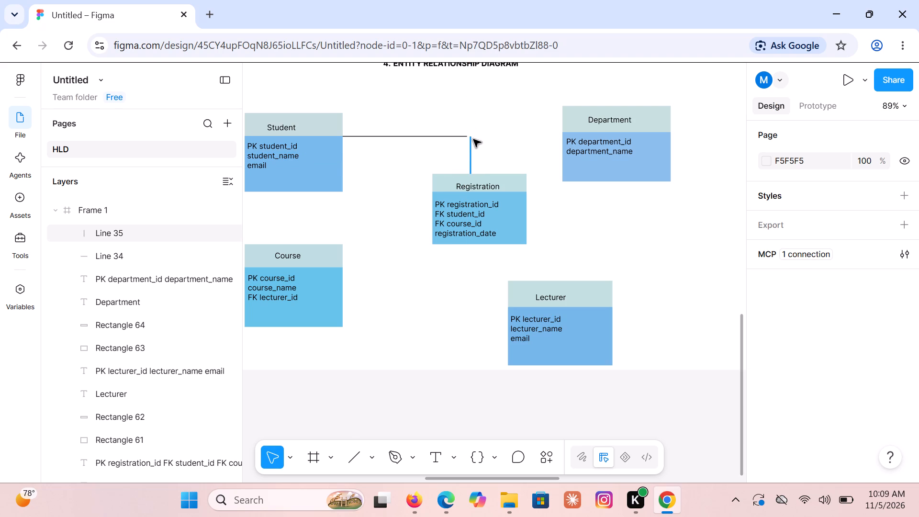
Shift the vertical line to X 1355 and lengthen it to 60 so it joins the horizontal connector to the Registration box.
drag(469, 146, 464, 145)
click(495, 141)
drag(465, 150, 465, 155)
click(493, 146)
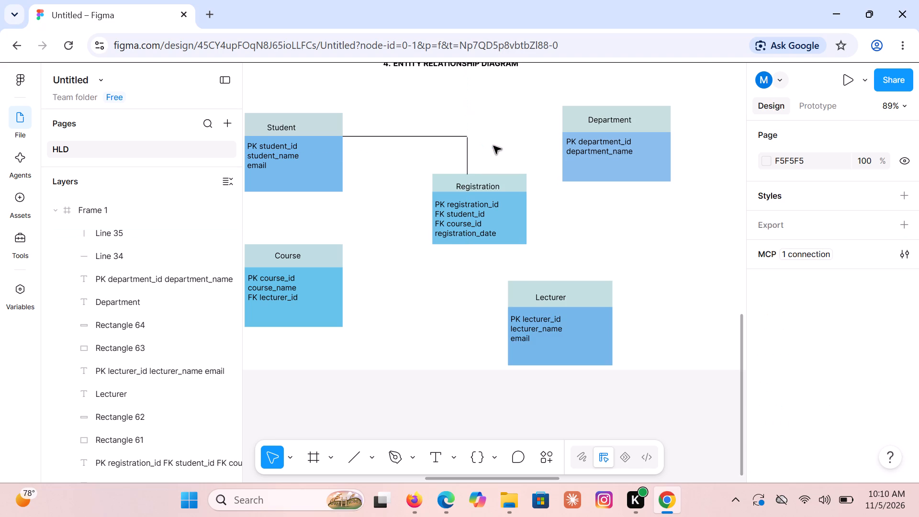
click(468, 146)
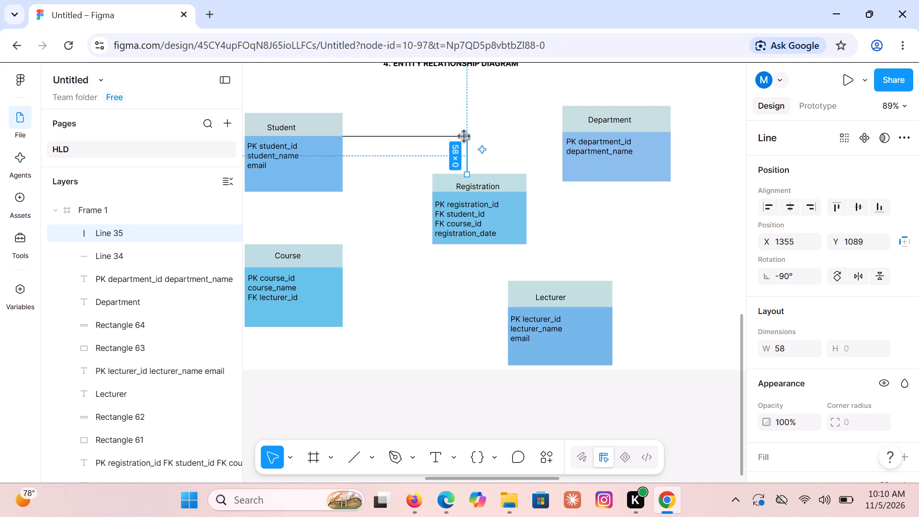
click(464, 136)
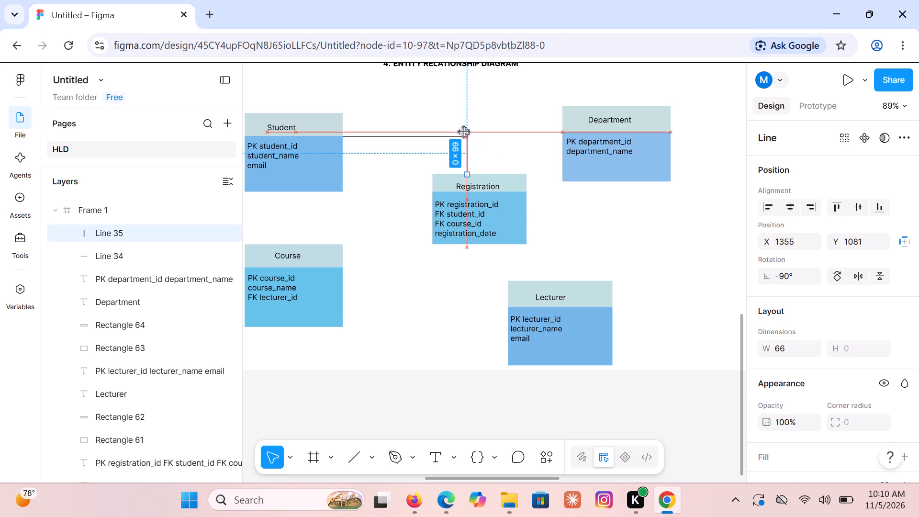
click(500, 132)
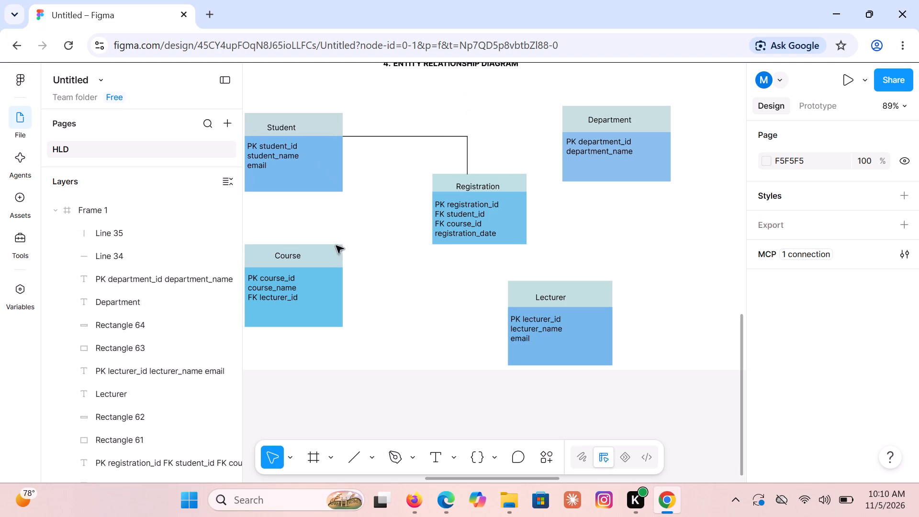
Draw a vertical connector line 83 long at X 1066 from the Student box's bottom edge to the Course header's top edge.
click(360, 456)
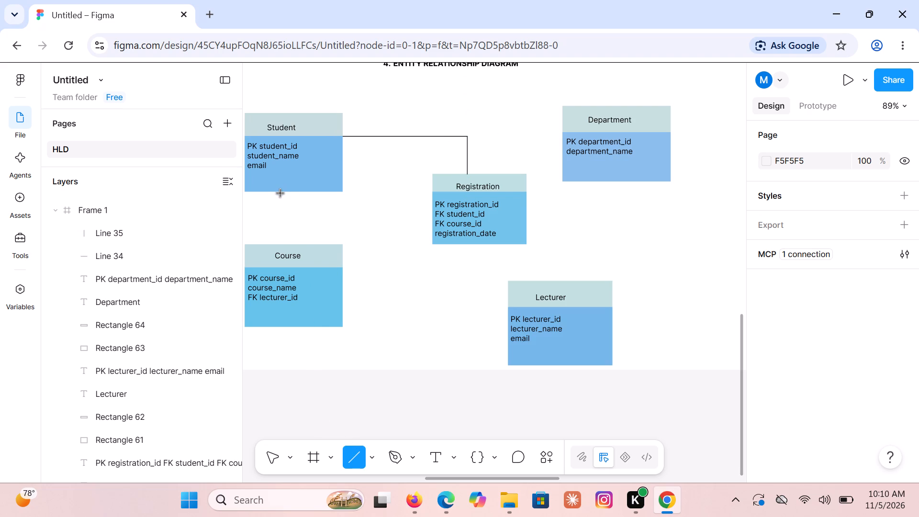
drag(280, 193, 280, 210)
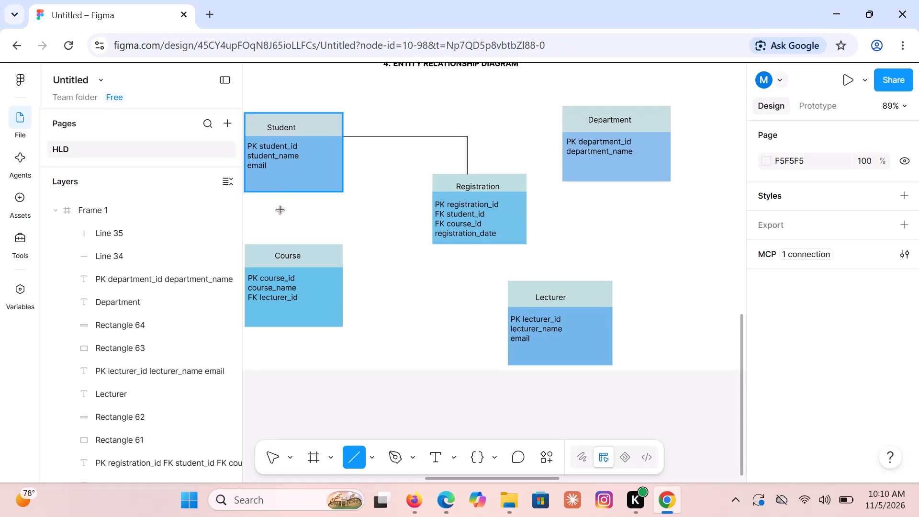
drag(280, 210, 278, 239)
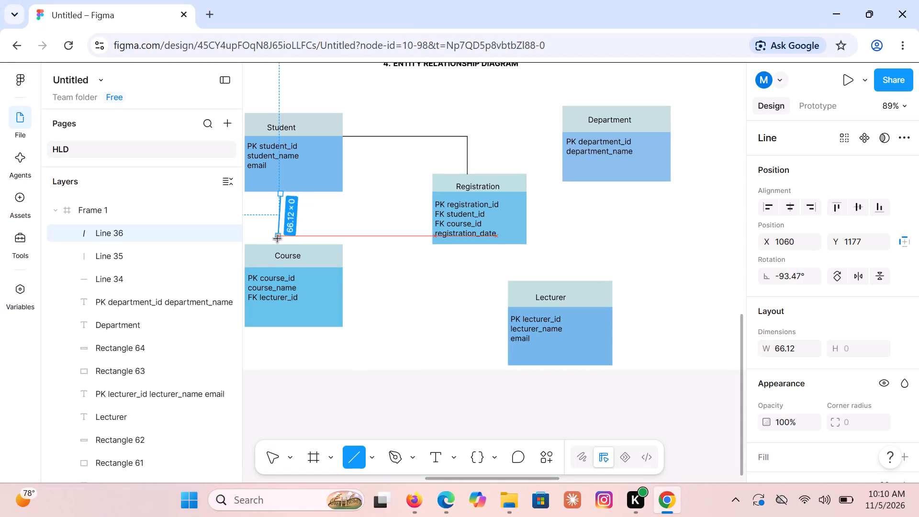
drag(278, 239, 283, 245)
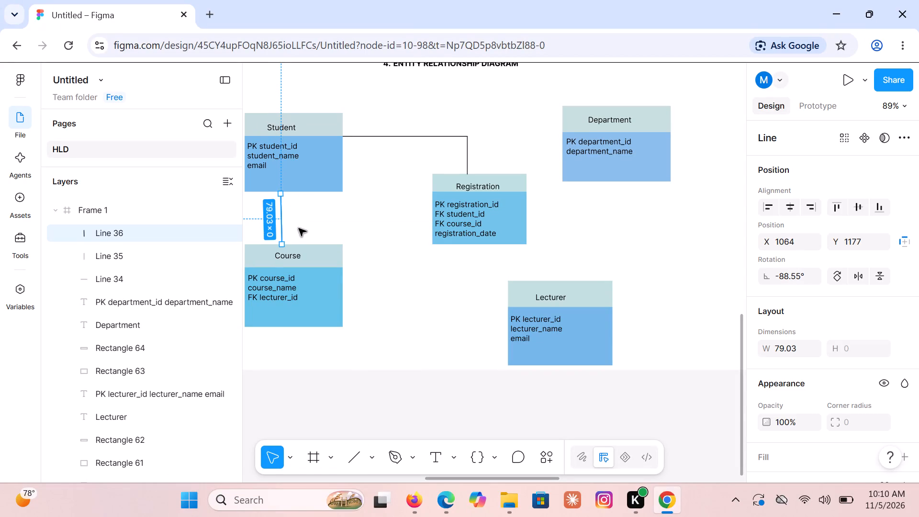
click(299, 228)
click(283, 196)
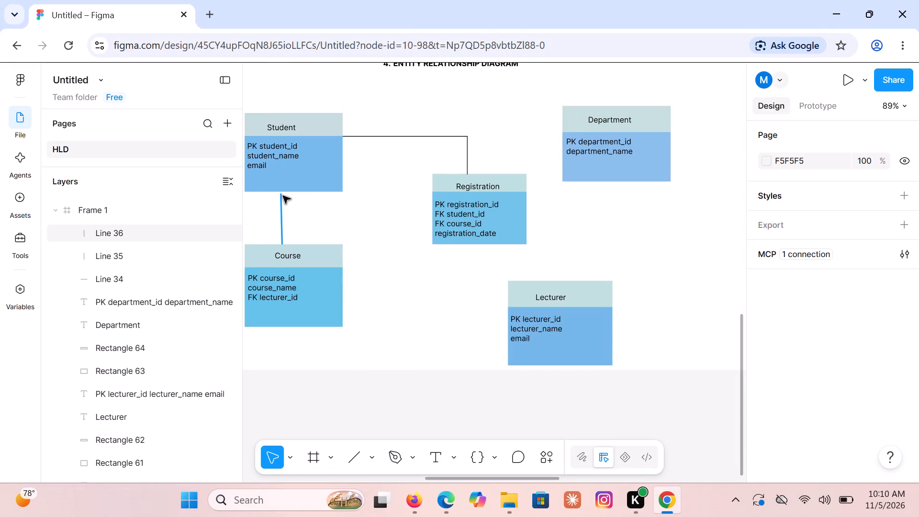
click(281, 193)
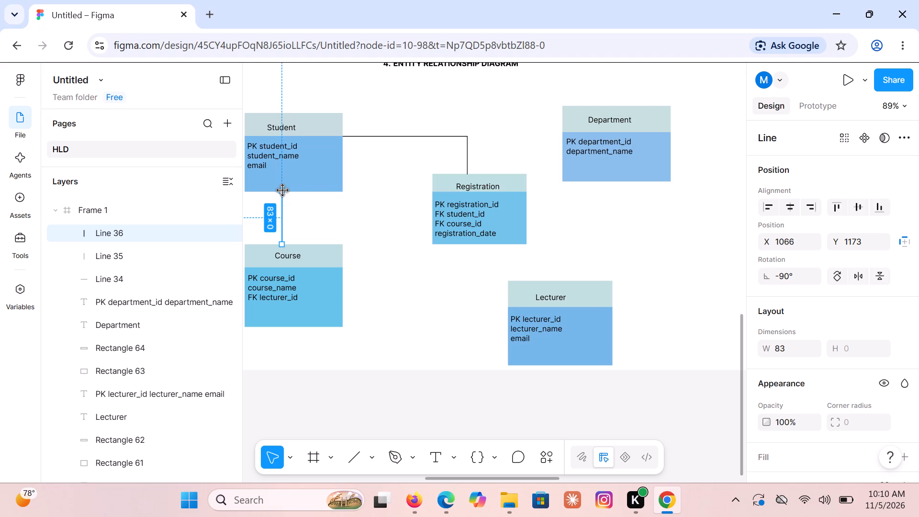
Draw a connector line about 256 long from the Course box's right edge to the Lecturer header's lower-left corner, adjusting its Course end until level.
click(304, 214)
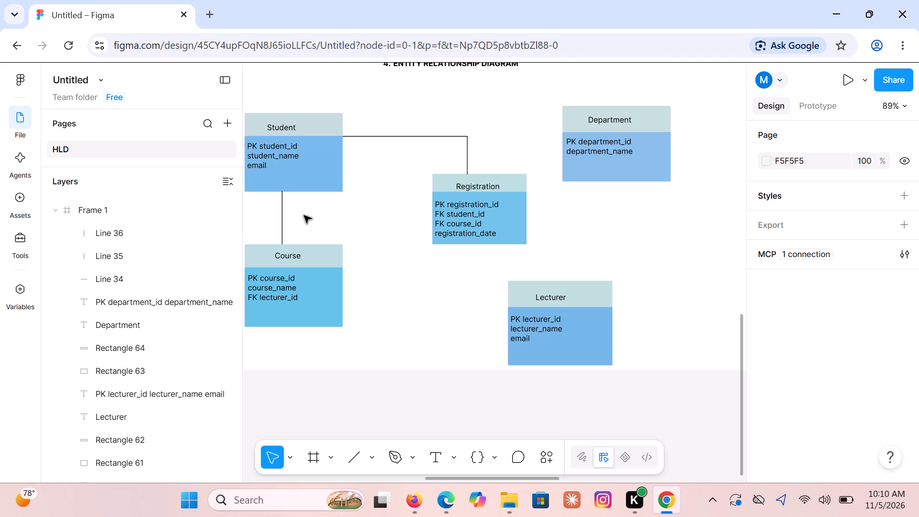
click(353, 455)
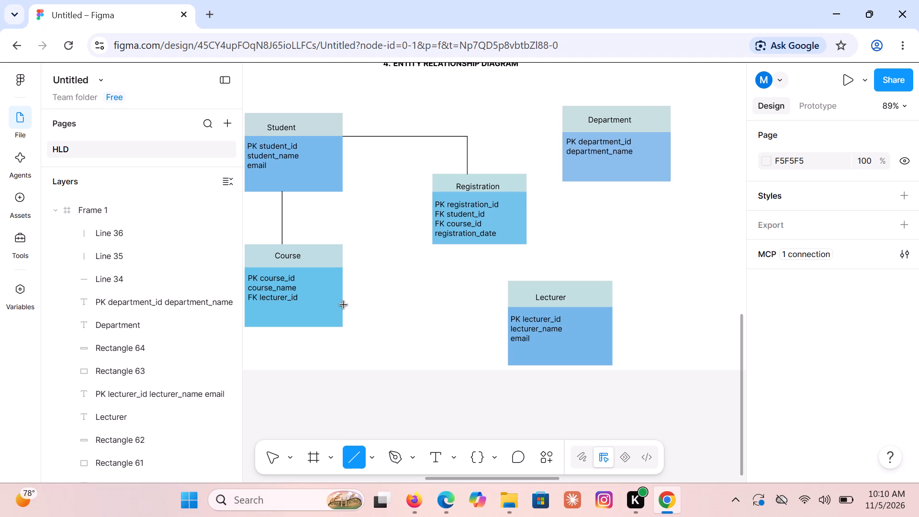
drag(344, 305, 359, 303)
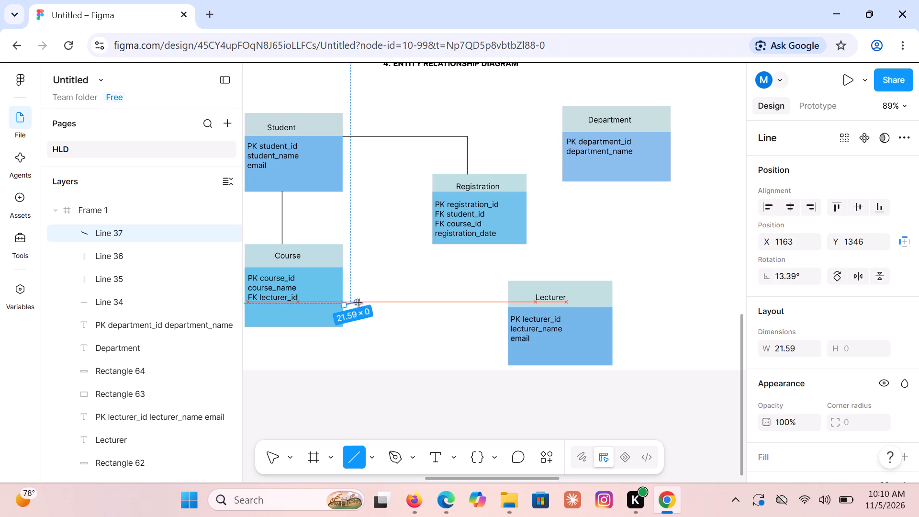
drag(359, 303, 409, 306)
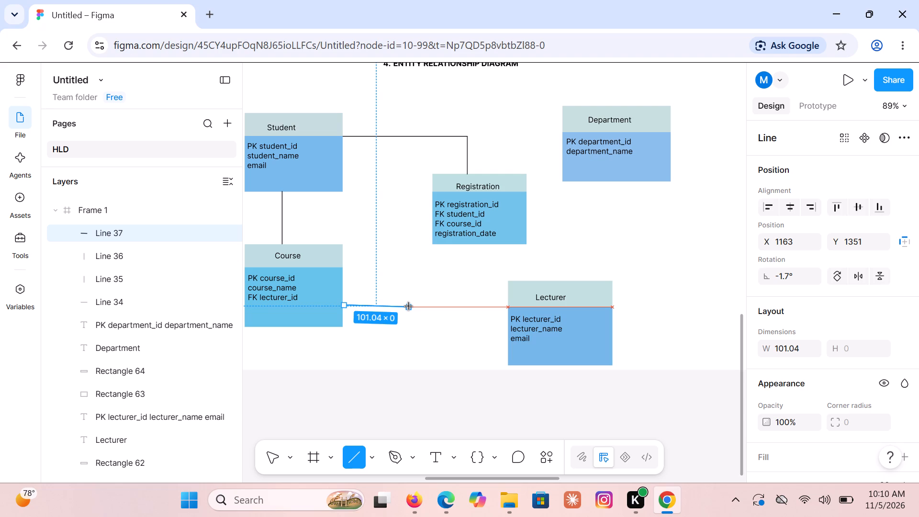
drag(409, 306, 414, 306)
drag(414, 306, 499, 314)
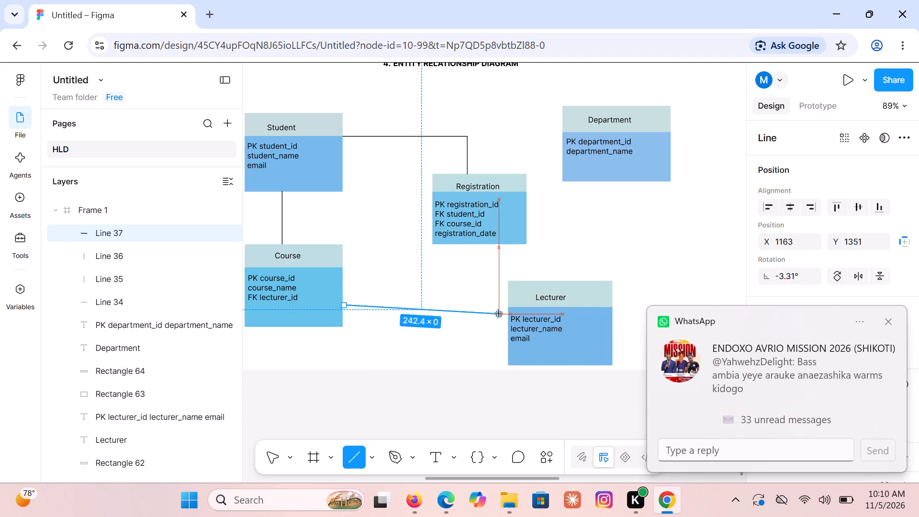
drag(499, 314, 509, 309)
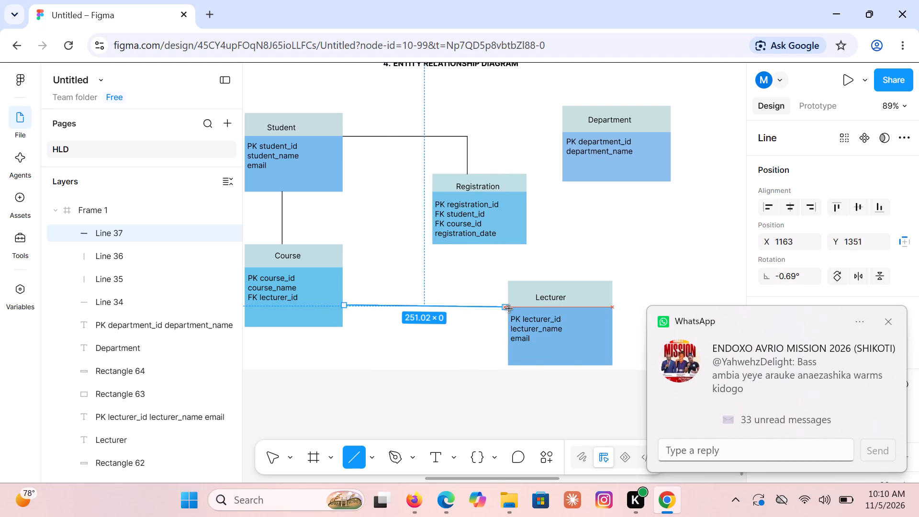
drag(509, 309, 507, 309)
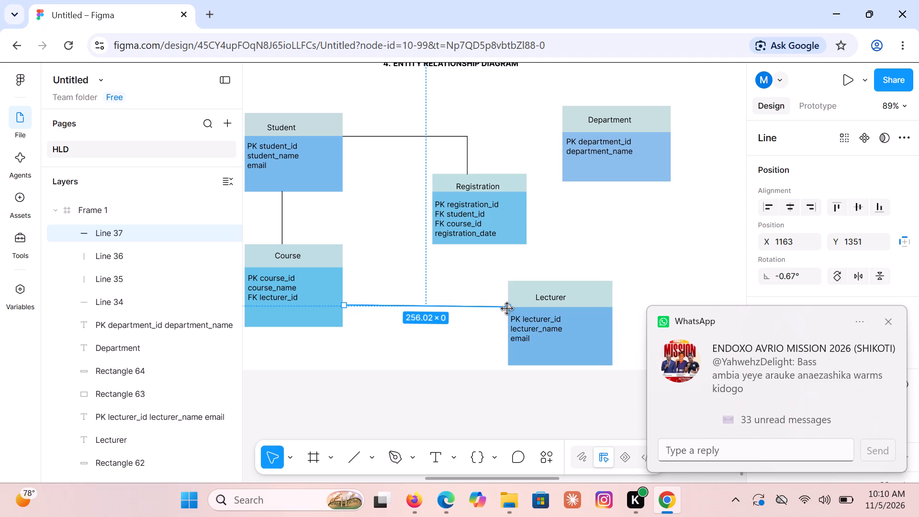
click(345, 303)
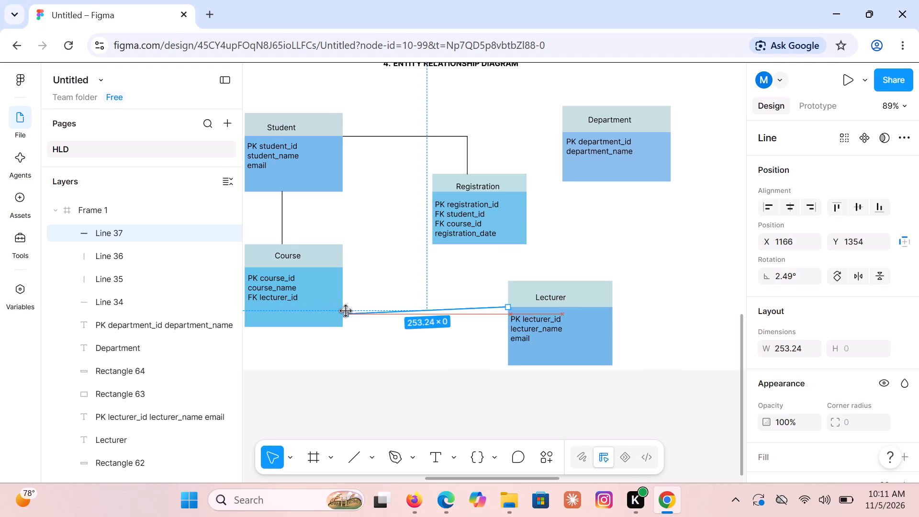
click(366, 335)
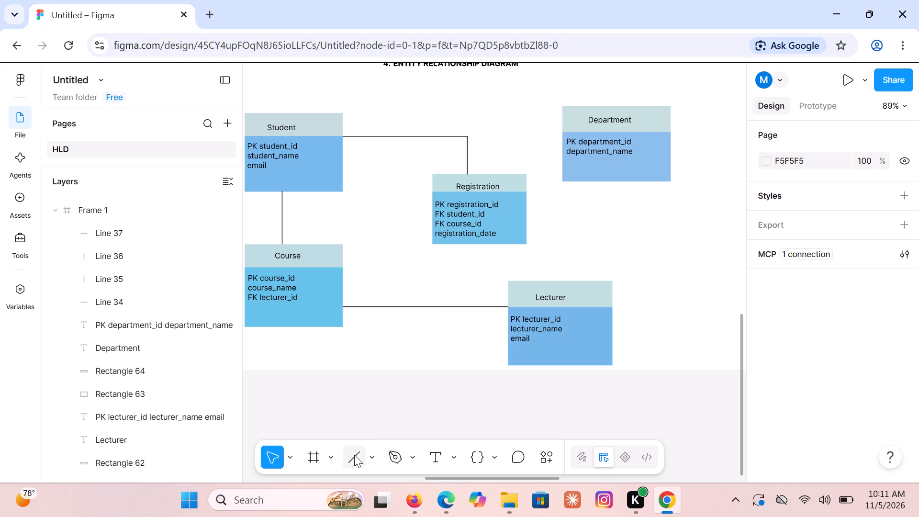
Draw a level line 177 long at Y 1321 from the Course box's right edge to the space below the Registration box.
click(354, 455)
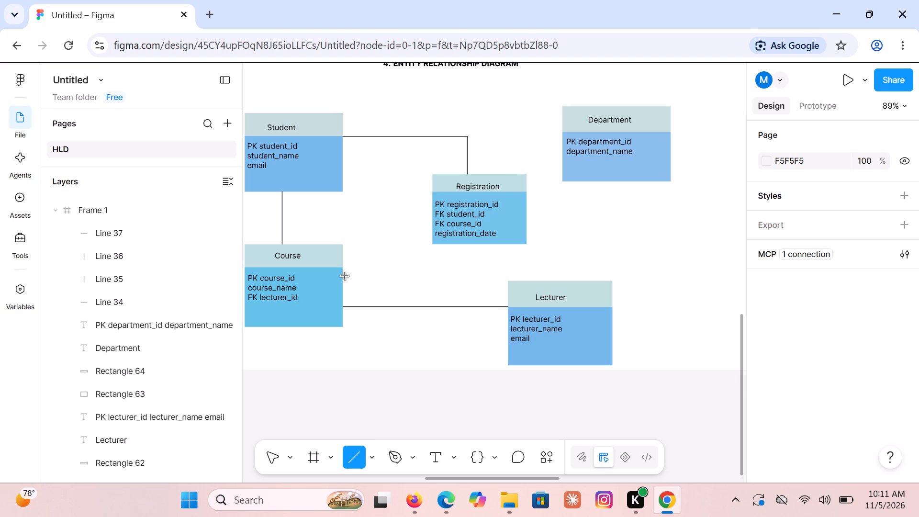
drag(344, 272, 374, 272)
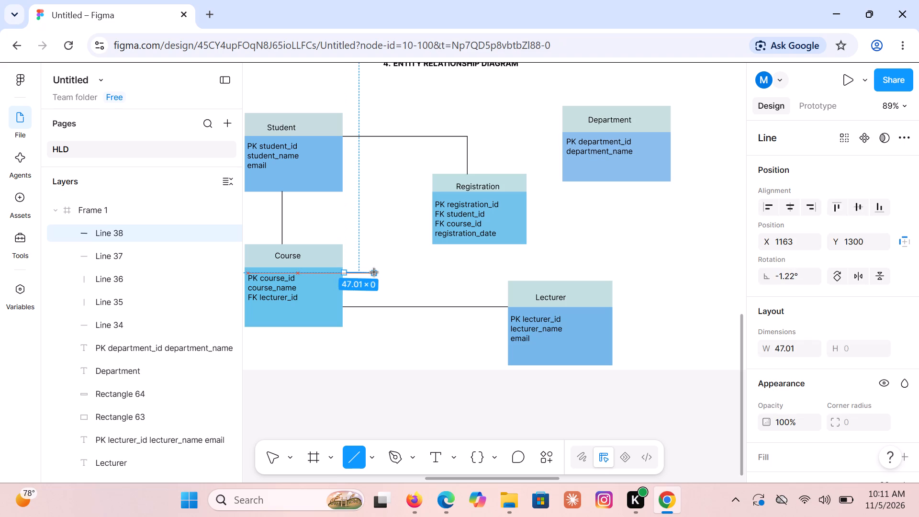
drag(374, 272, 442, 268)
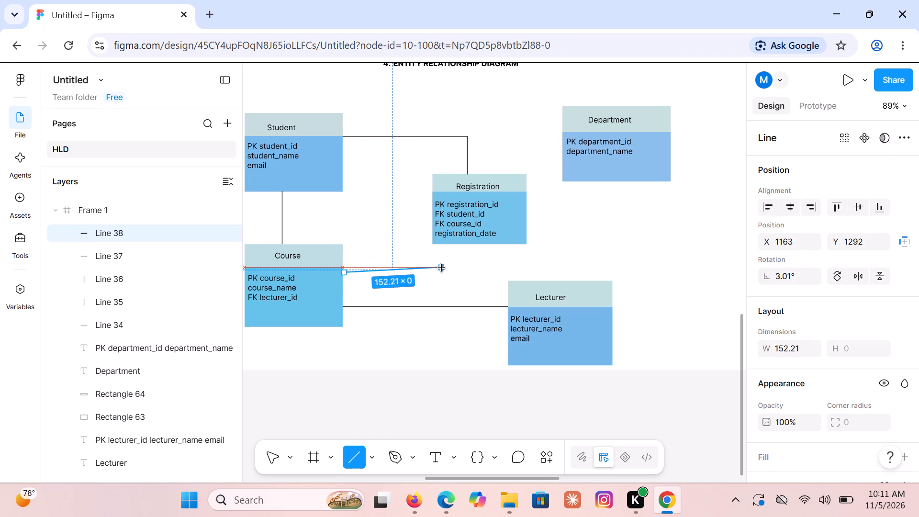
drag(442, 268, 458, 272)
drag(344, 272, 345, 277)
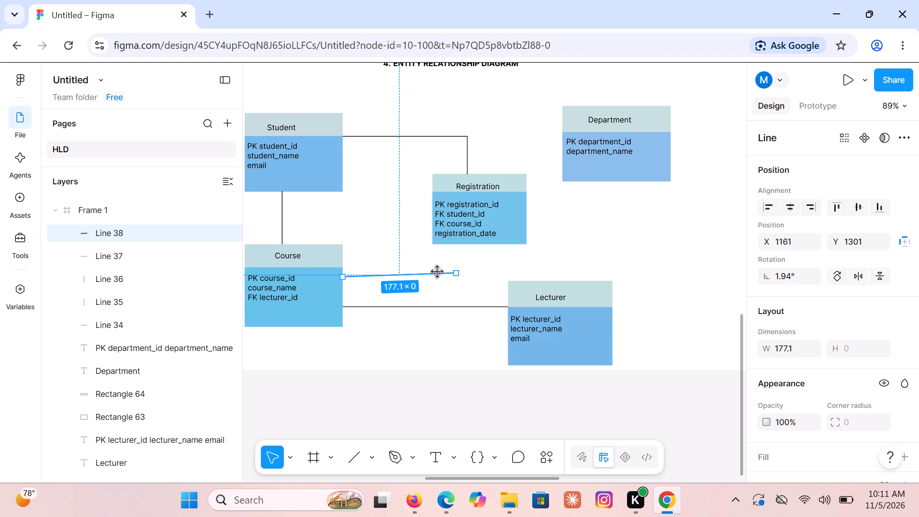
drag(413, 273, 413, 282)
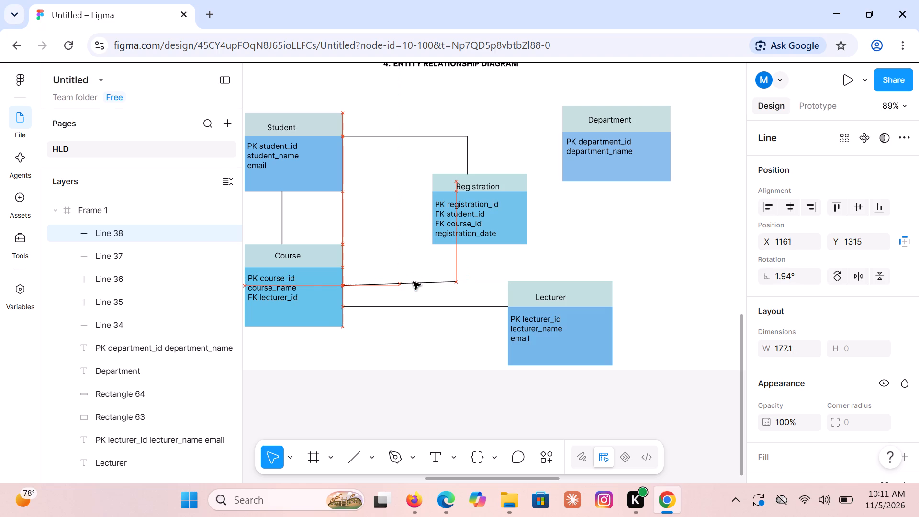
click(457, 281)
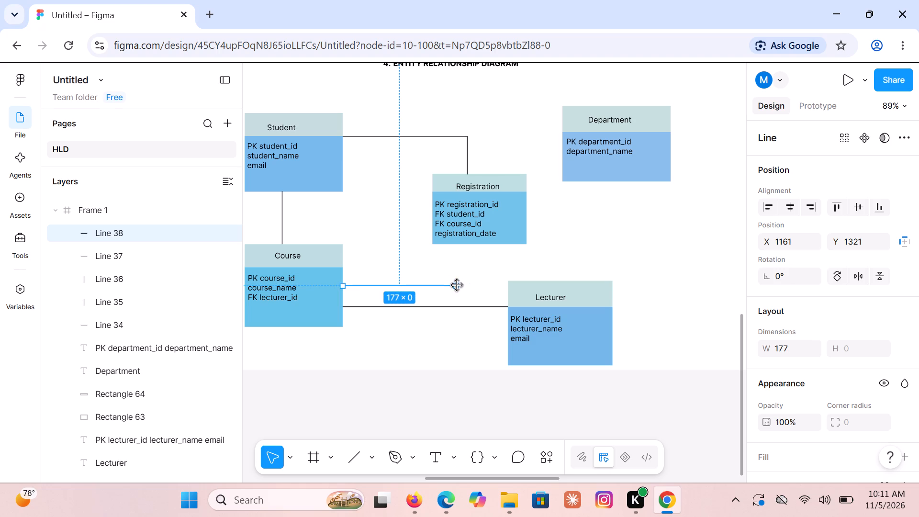
Draw a near-vertical line about 65 long from the Registration box's bottom edge down to the upper Course connector's free end.
click(354, 451)
click(412, 368)
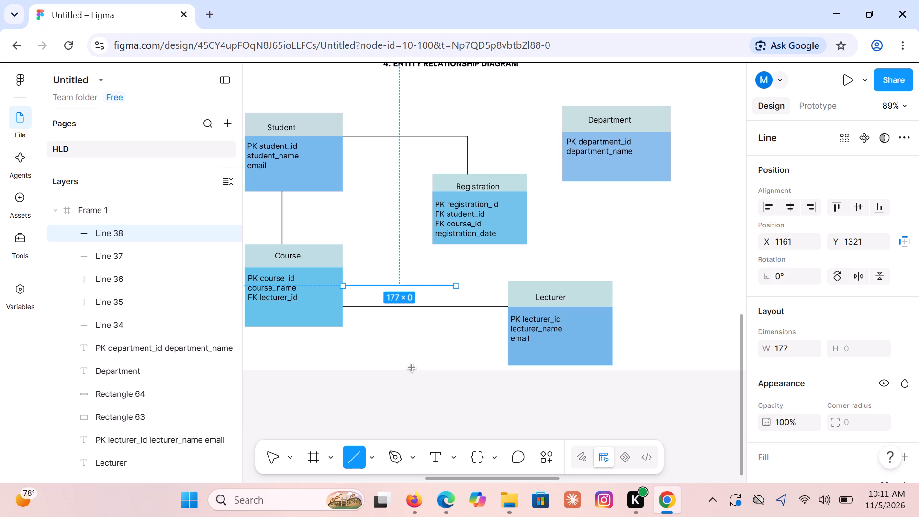
click(414, 360)
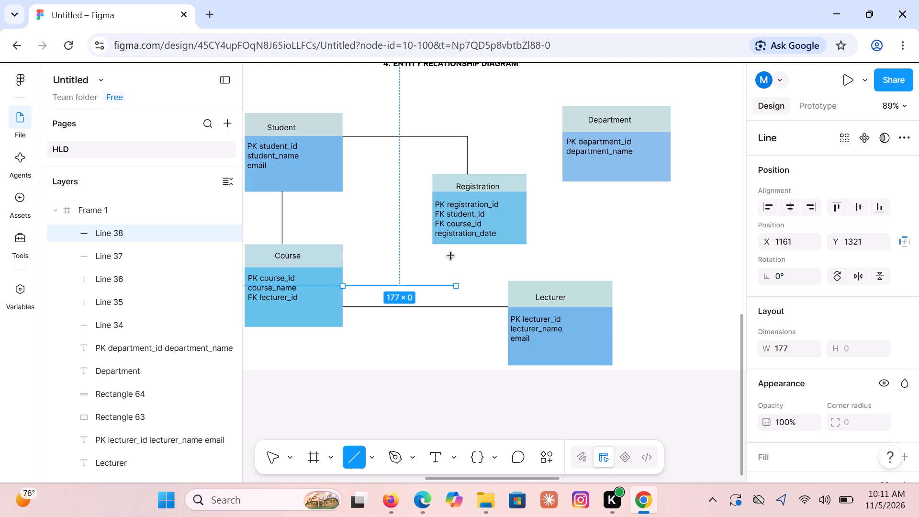
drag(459, 244, 459, 251)
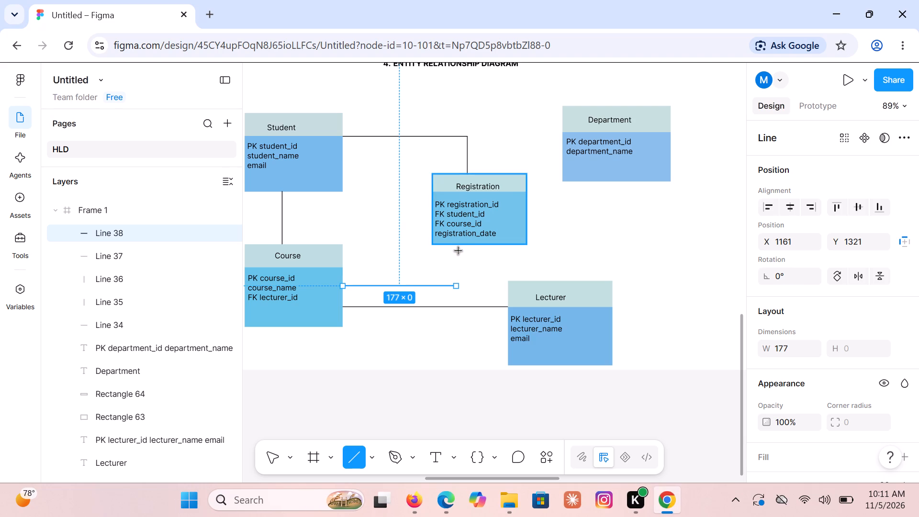
drag(459, 251, 459, 278)
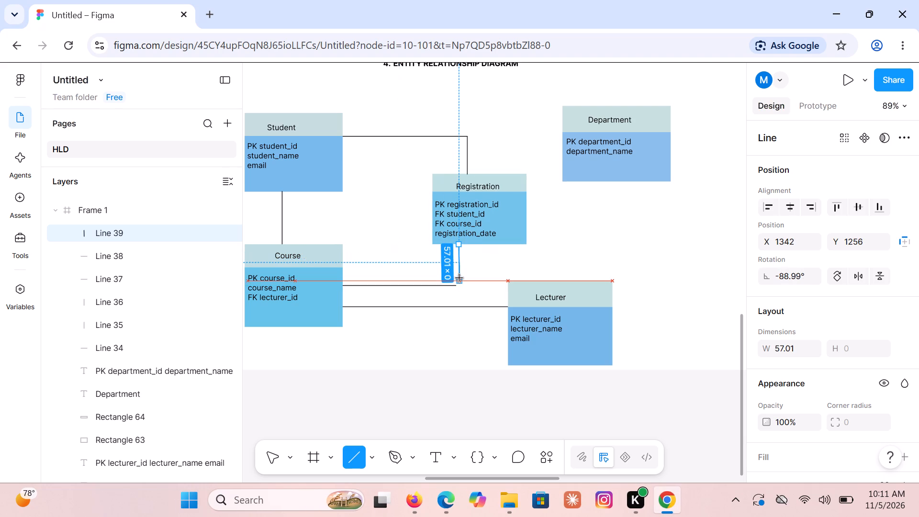
drag(459, 278, 459, 284)
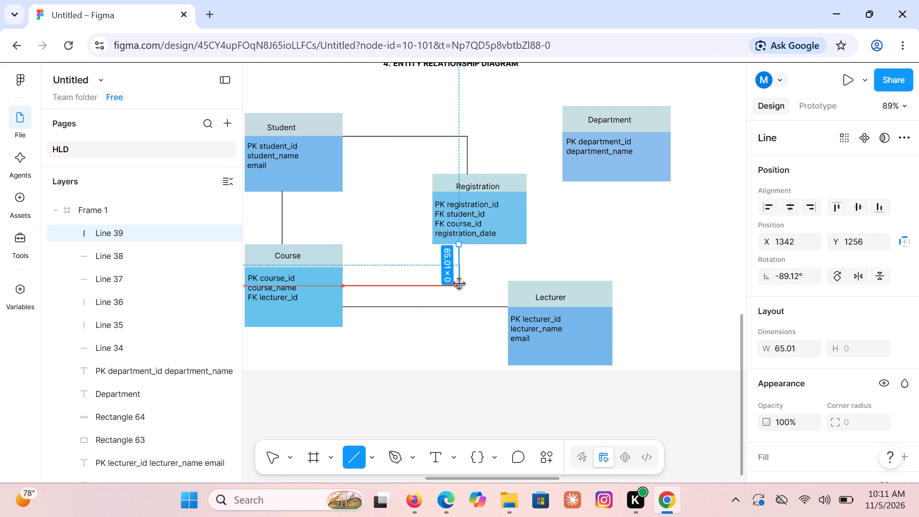
click(473, 275)
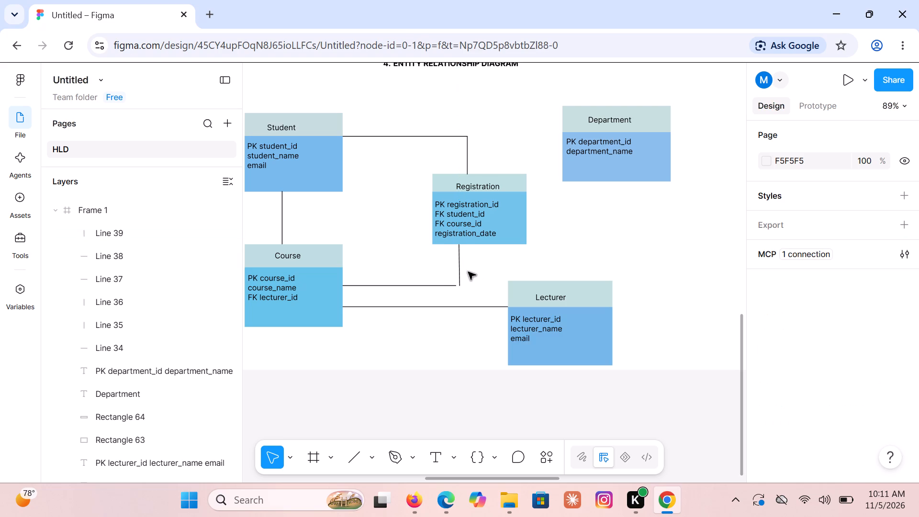
Shift the line below Registration to X 1338 and straighten it to -90° at length 65, joining the horizontal Course connector.
click(459, 285)
click(459, 285)
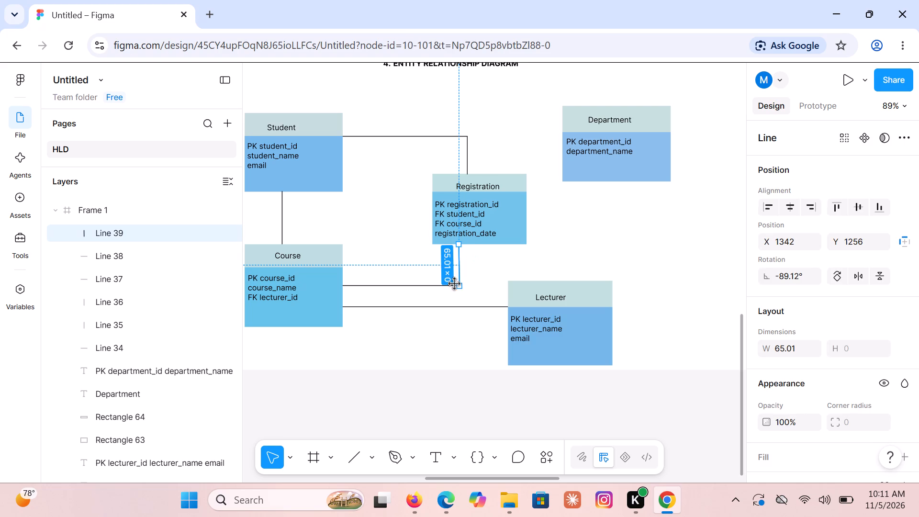
click(493, 263)
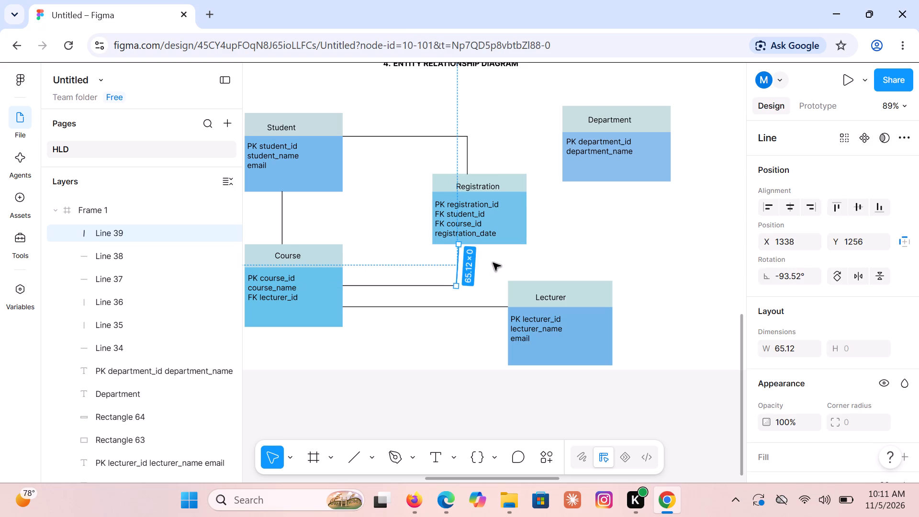
click(458, 247)
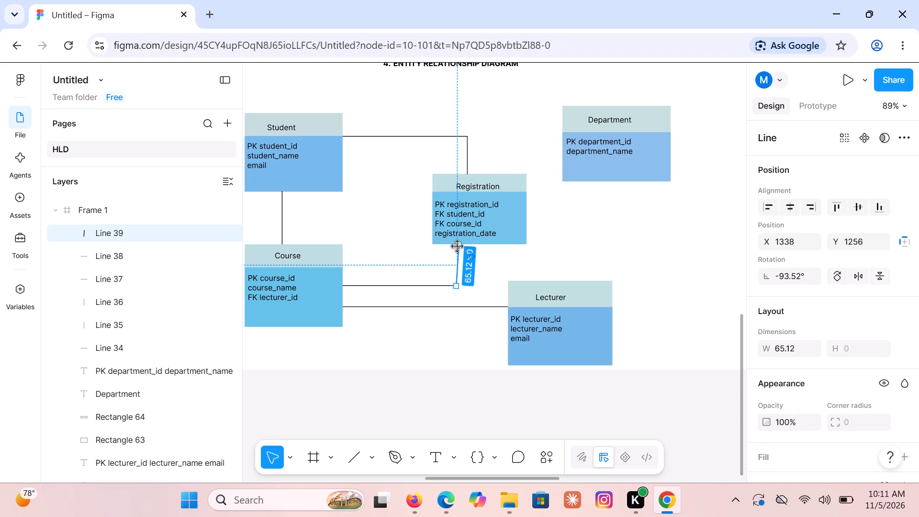
click(460, 245)
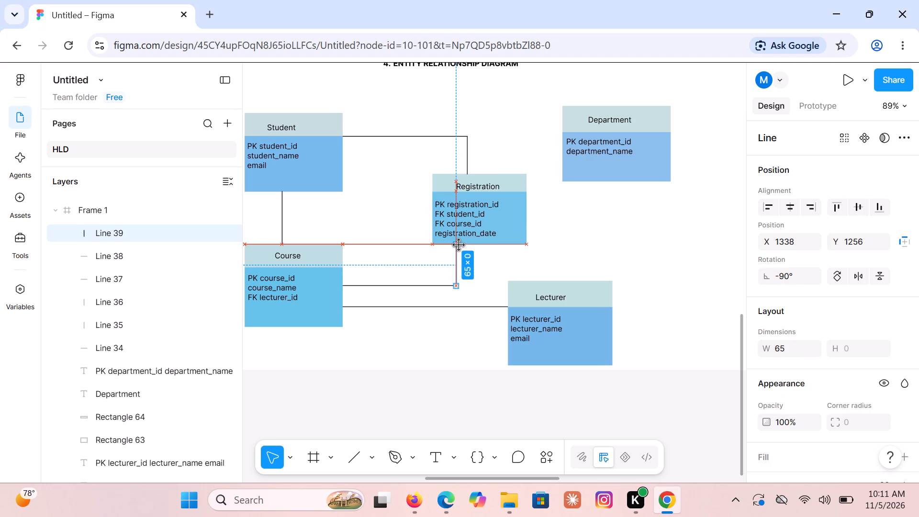
click(490, 250)
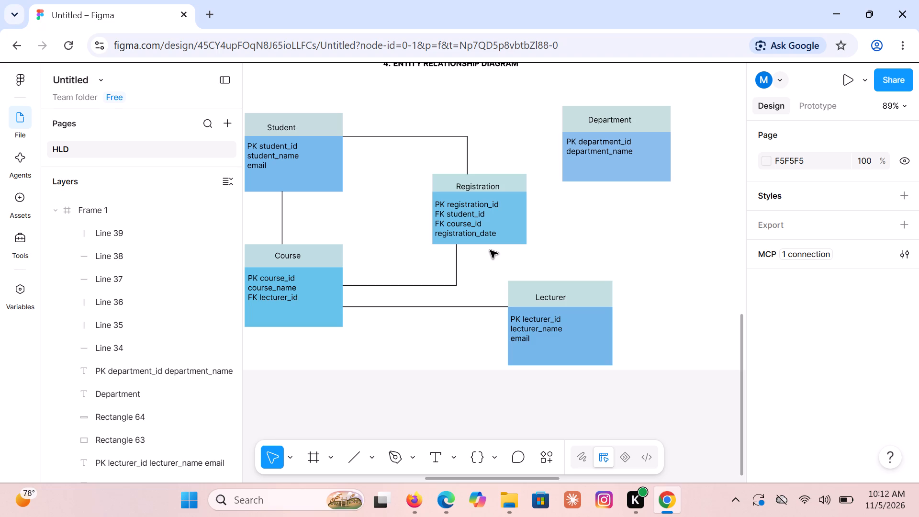
Draw a near-vertical connector line about 152 long from the Department box's bottom edge down to just above the Lecturer header.
click(347, 461)
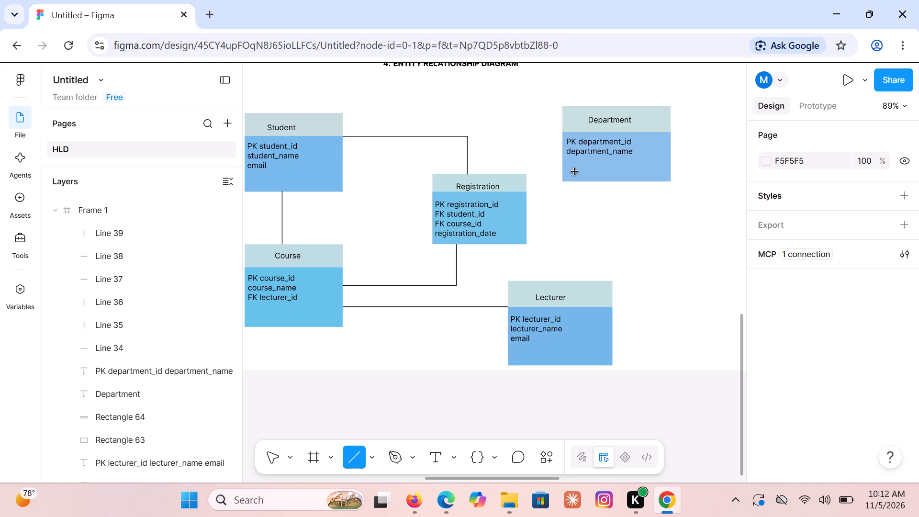
drag(580, 180, 581, 192)
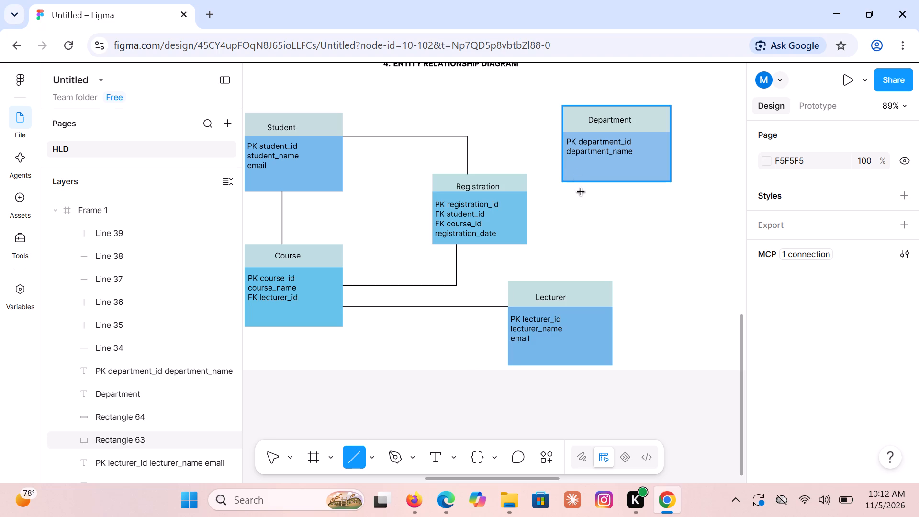
drag(581, 192, 580, 261)
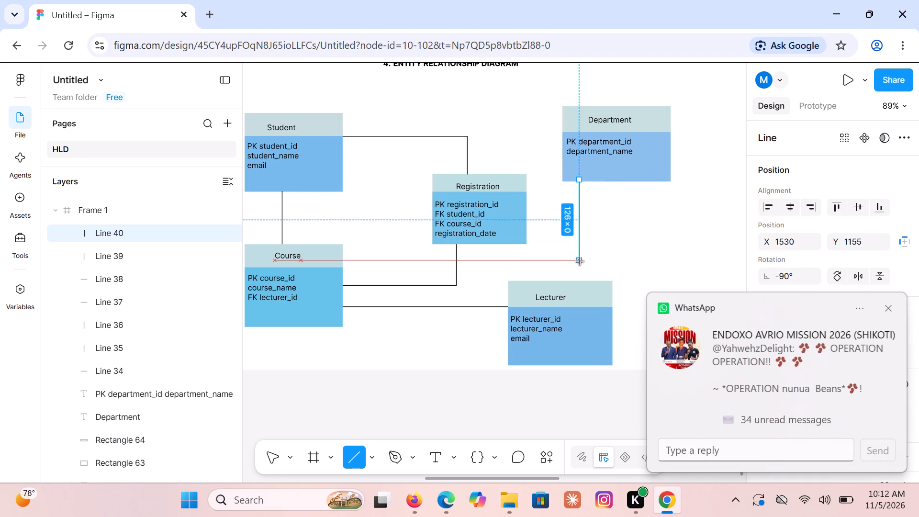
drag(580, 261, 581, 275)
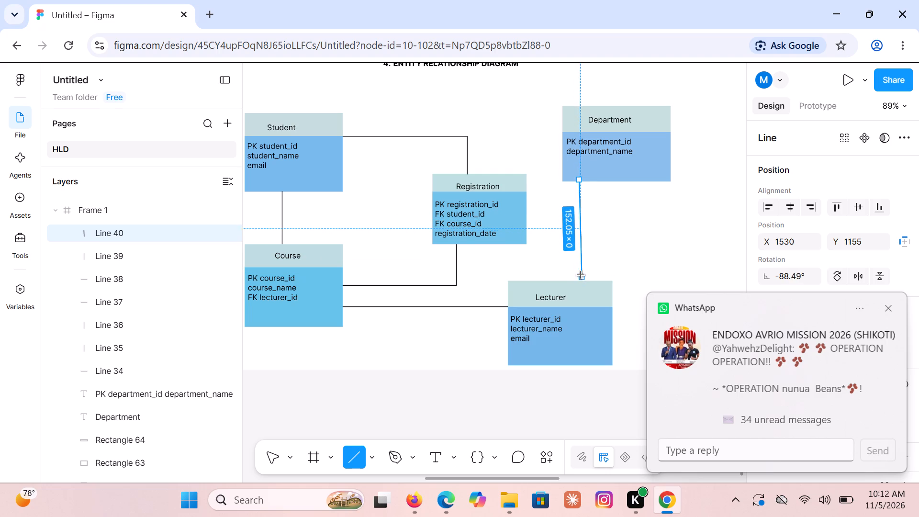
drag(581, 275, 577, 277)
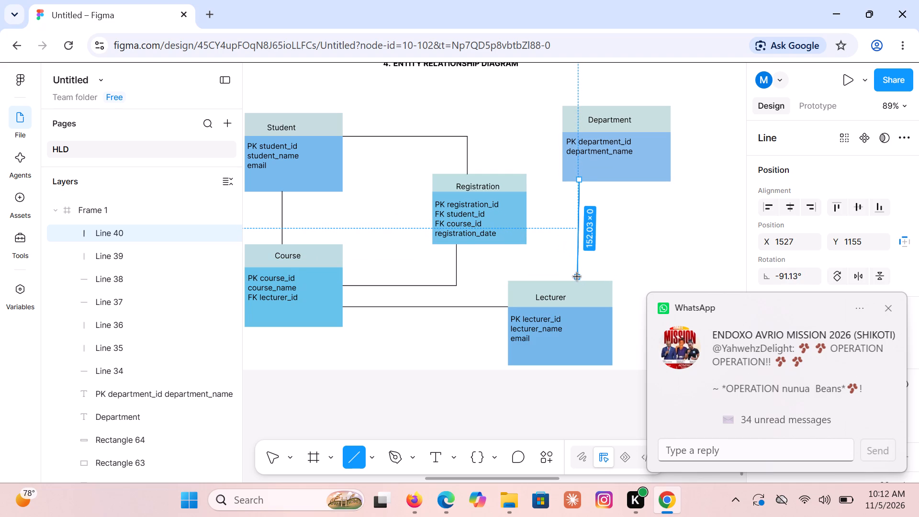
drag(577, 277, 581, 278)
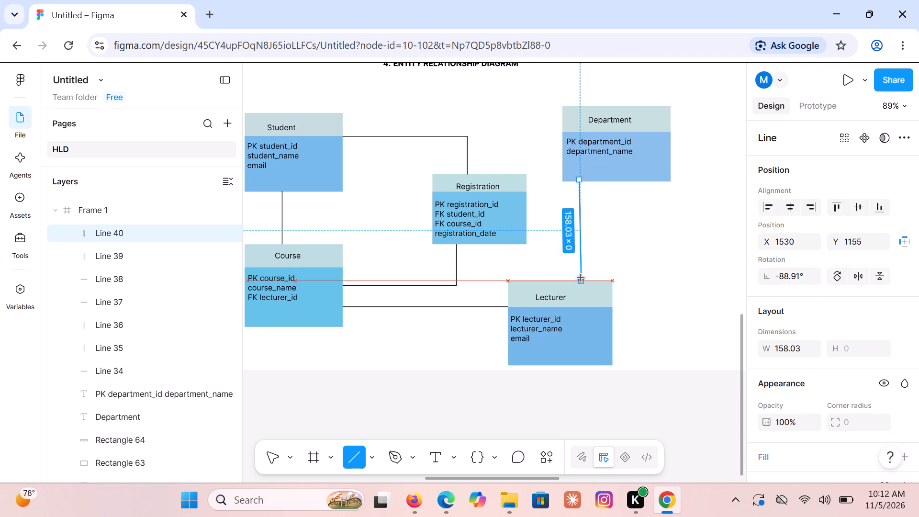
drag(581, 278, 582, 277)
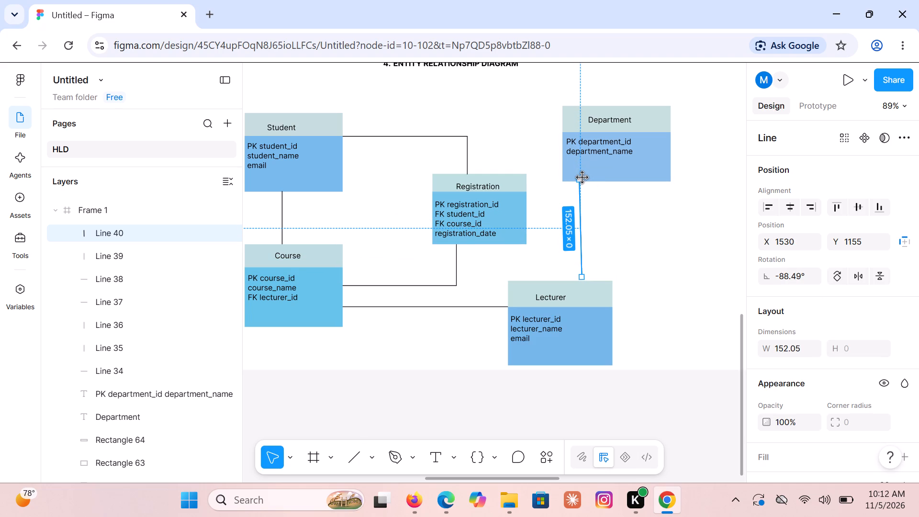
Adjust both ends of the Department–Lecturer connector to make it about 155 long, from Department's bottom edge to the Lecturer header's top edge.
drag(581, 178, 582, 180)
drag(582, 180, 576, 165)
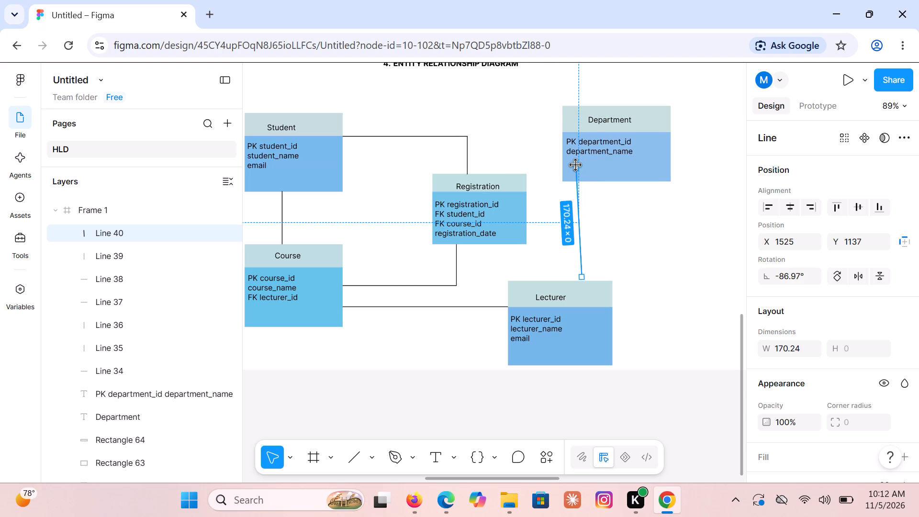
drag(576, 165, 585, 185)
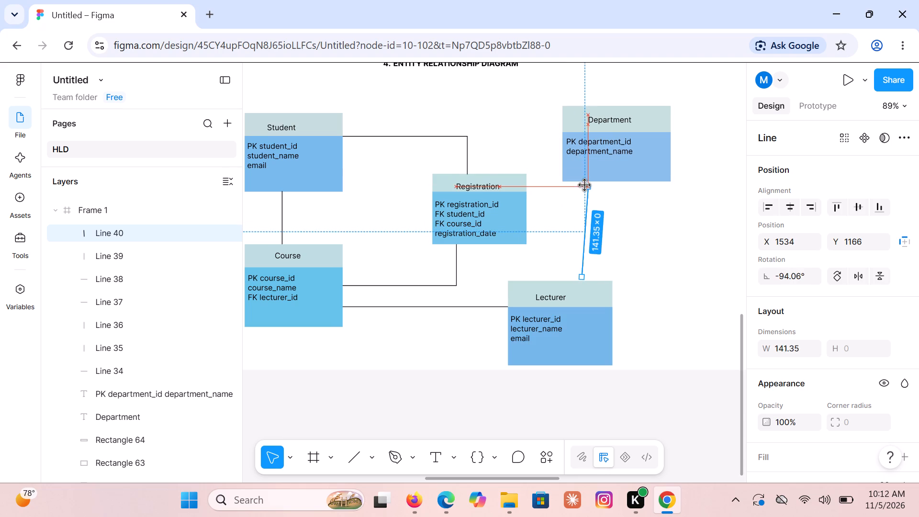
drag(585, 185, 582, 180)
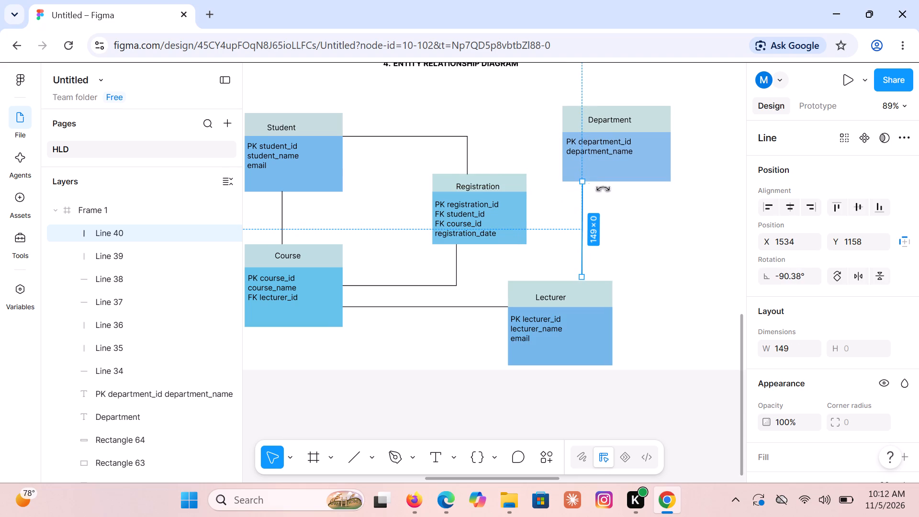
click(612, 192)
click(581, 257)
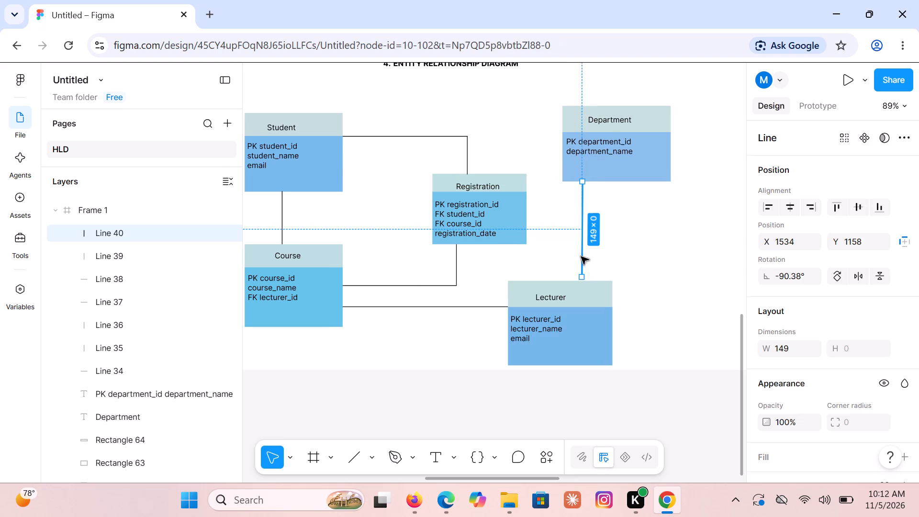
click(580, 275)
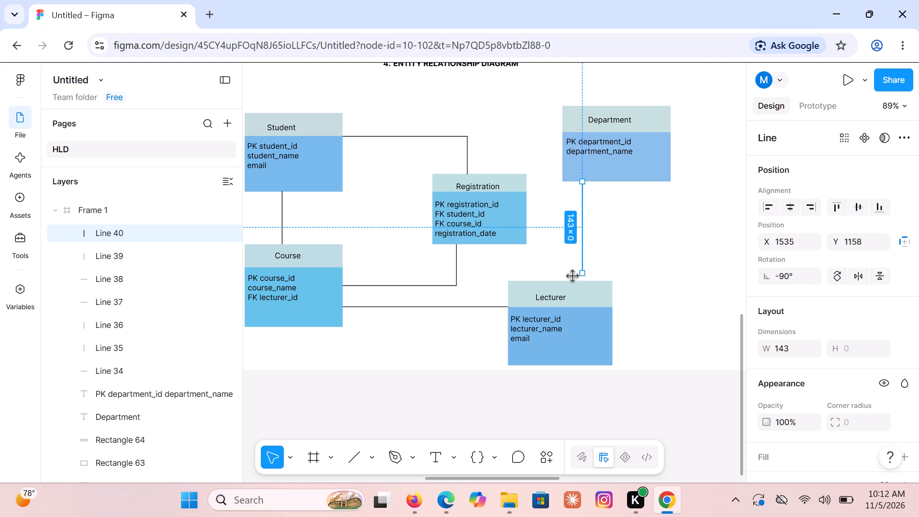
drag(580, 273, 584, 284)
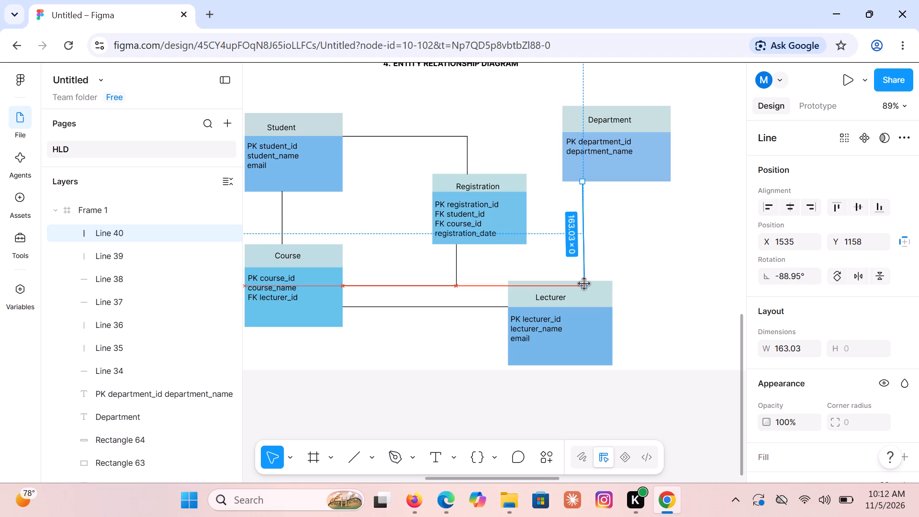
drag(584, 284, 582, 278)
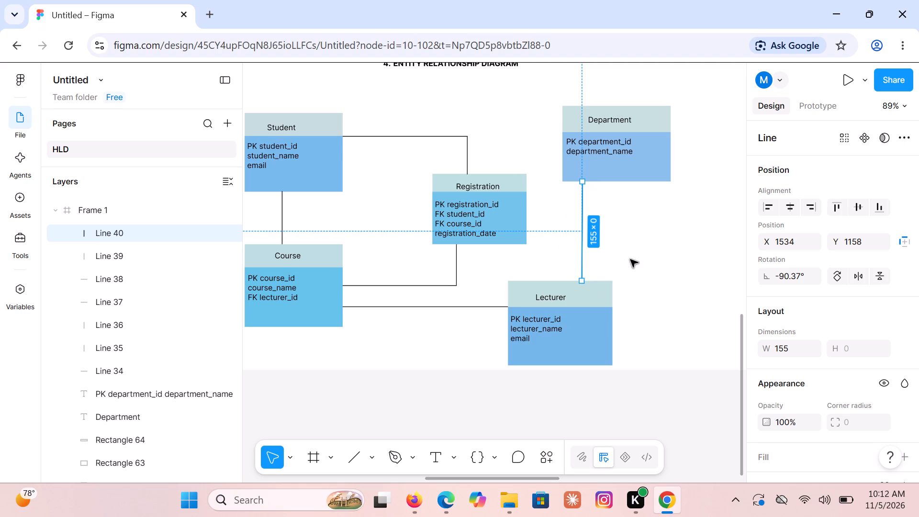
click(630, 259)
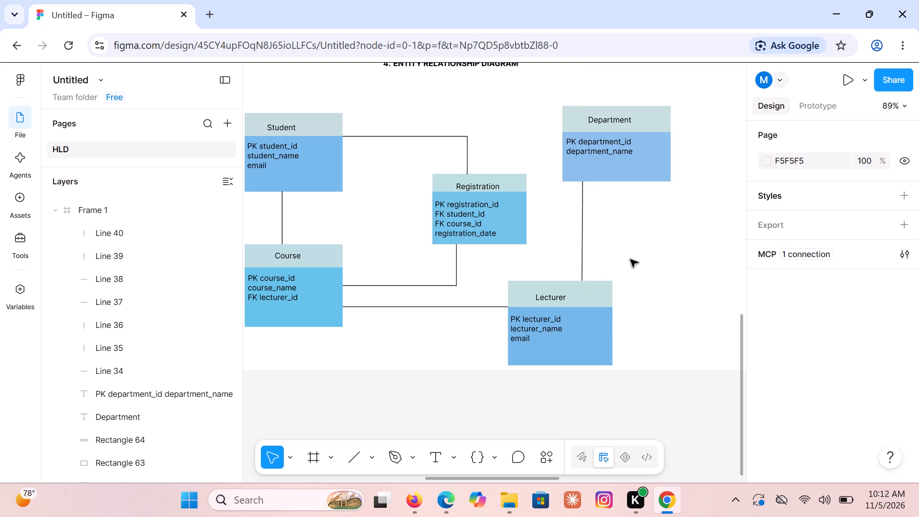
Draw a short near-vertical tick about 24 long across the Student–Registration connector, just beside the Student box's right edge.
click(355, 455)
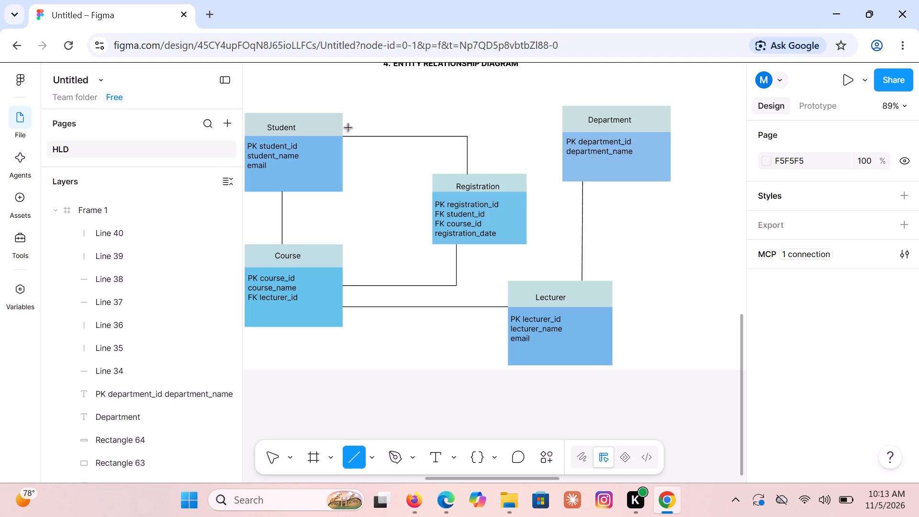
drag(348, 128, 348, 138)
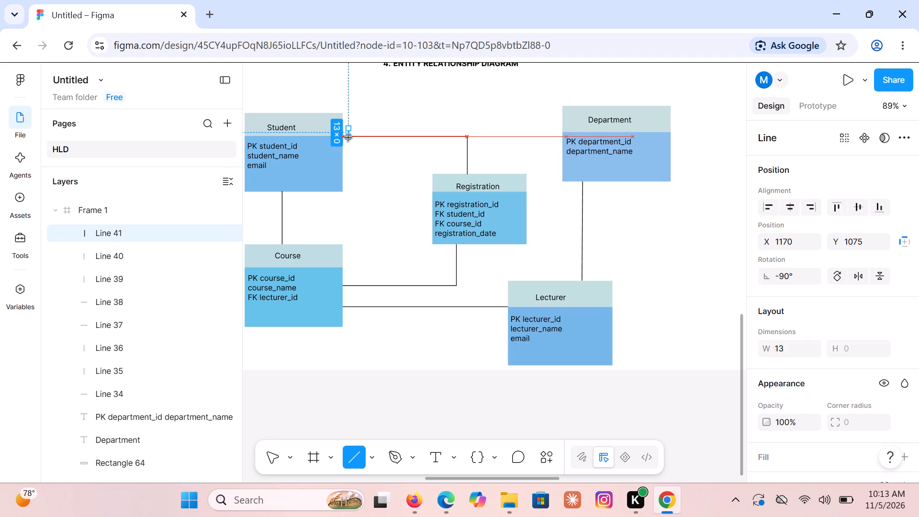
drag(348, 138, 348, 143)
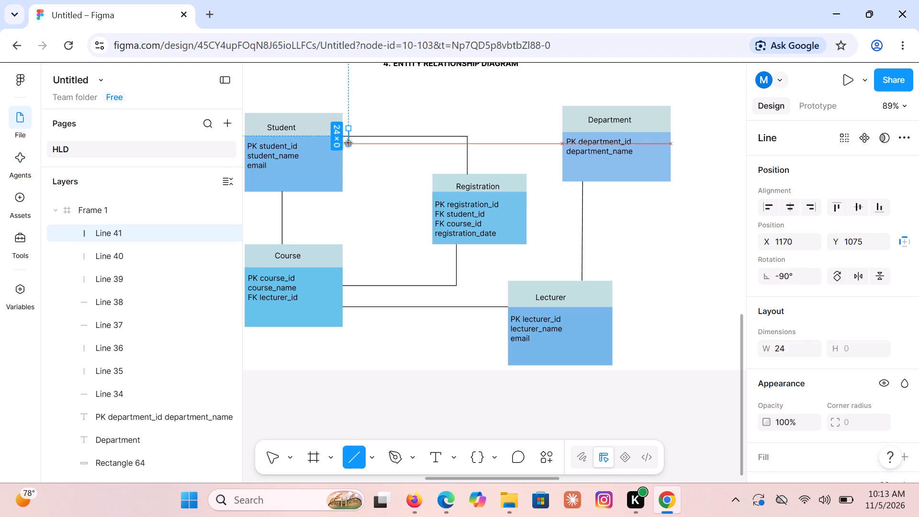
drag(348, 143, 348, 138)
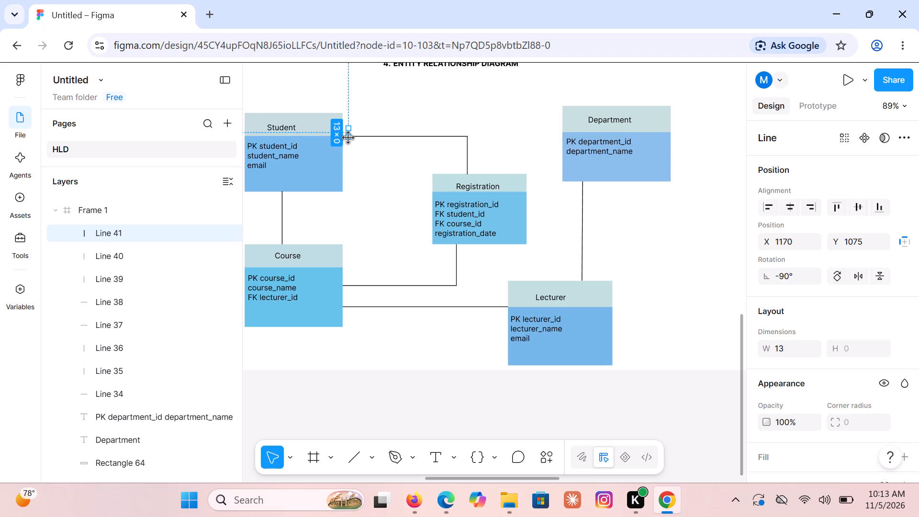
drag(348, 138, 349, 143)
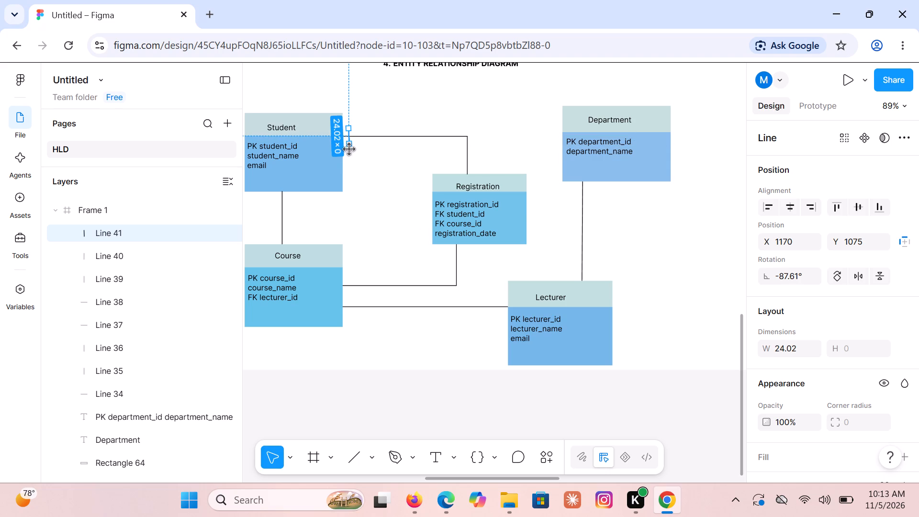
click(349, 157)
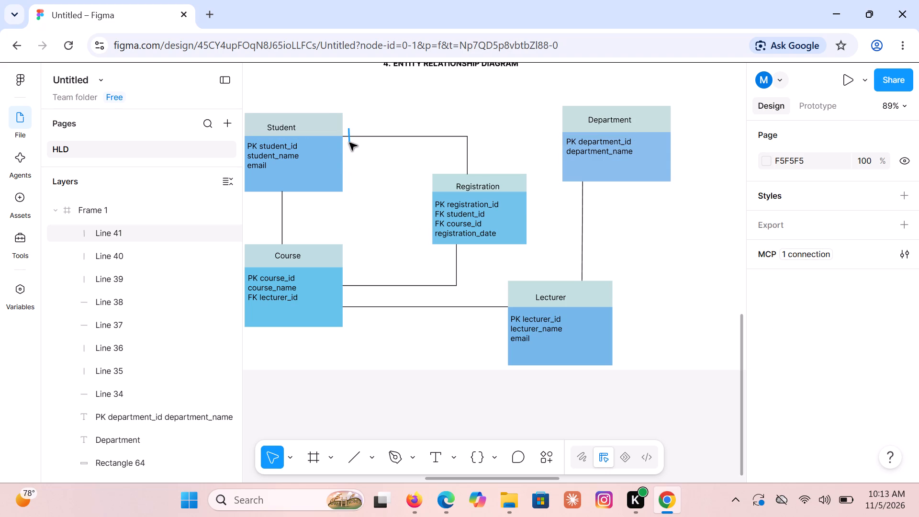
Nudge the tick beside the Student box to X 1170, Y 1074 and straighten it to -90° at length 24.
drag(349, 142, 348, 142)
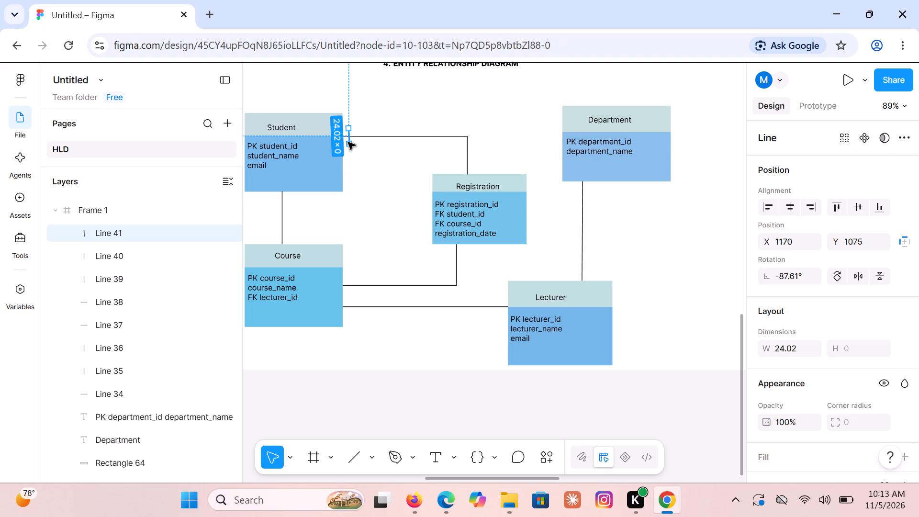
drag(348, 142, 350, 142)
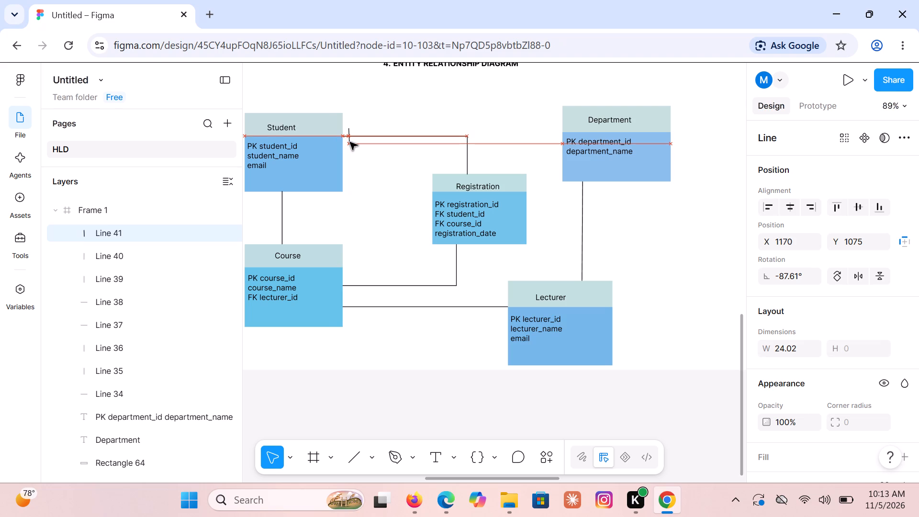
drag(350, 142, 349, 137)
drag(349, 137, 349, 142)
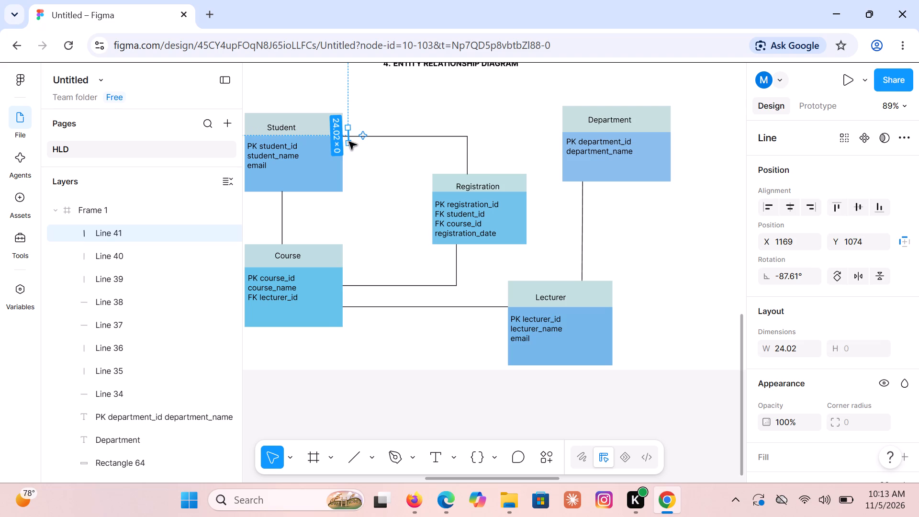
click(365, 122)
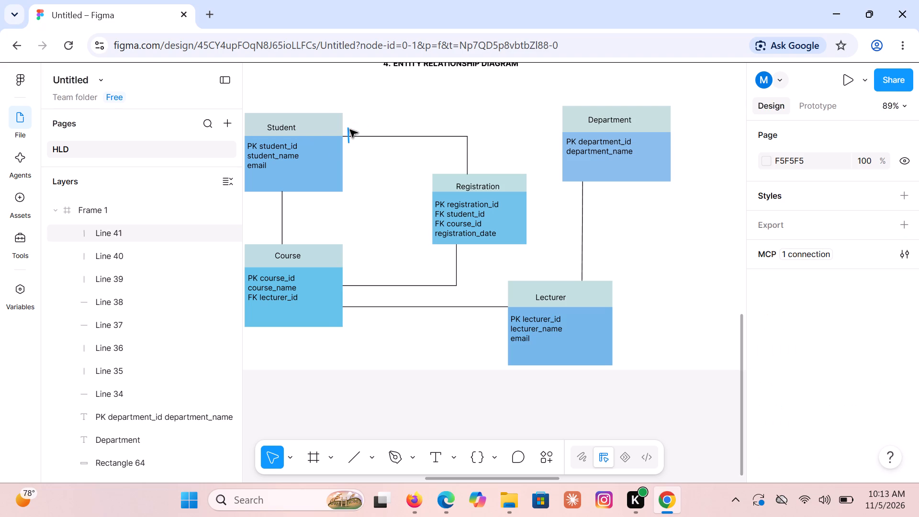
click(349, 131)
click(347, 127)
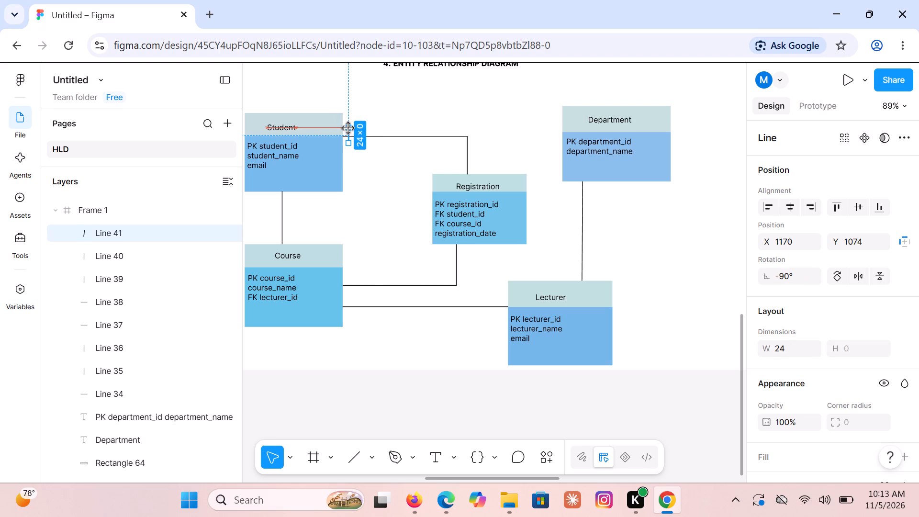
click(396, 110)
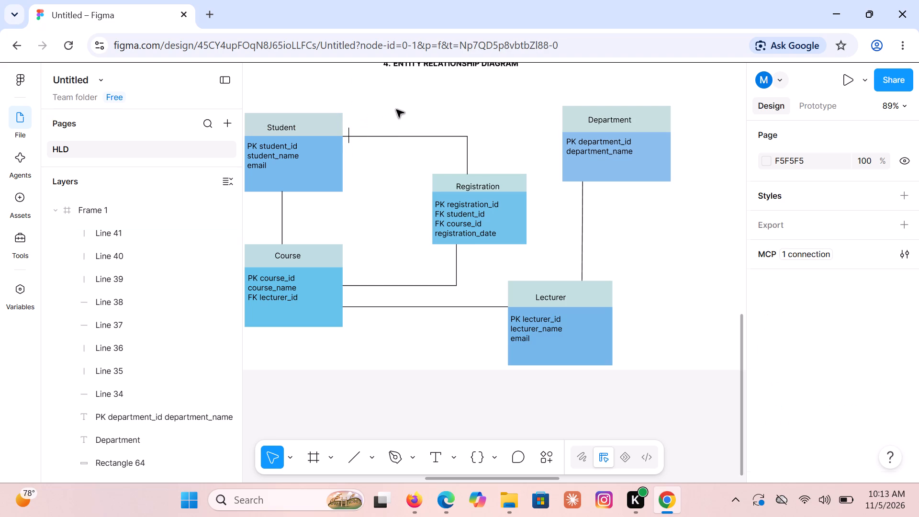
Draw a short diagonal crow's-foot prong from the connector above Registration down and left to the Registration header's top edge.
click(354, 456)
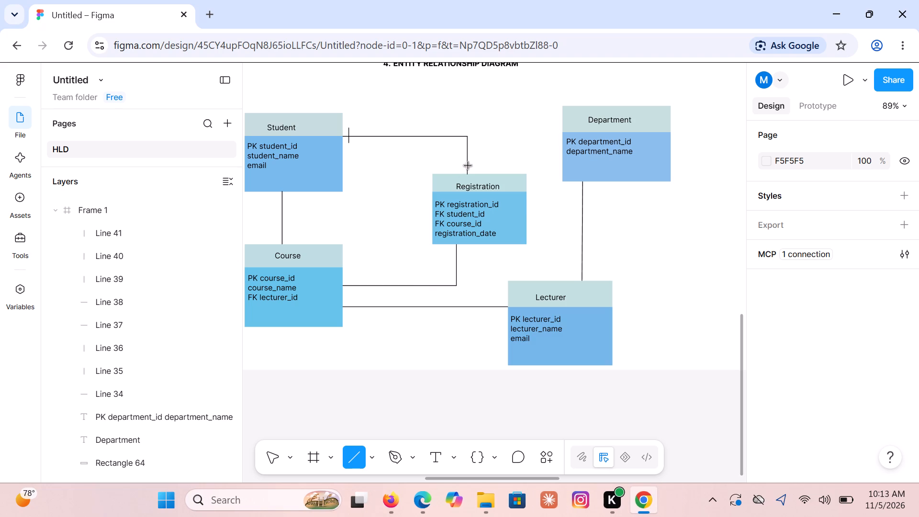
drag(468, 164, 464, 168)
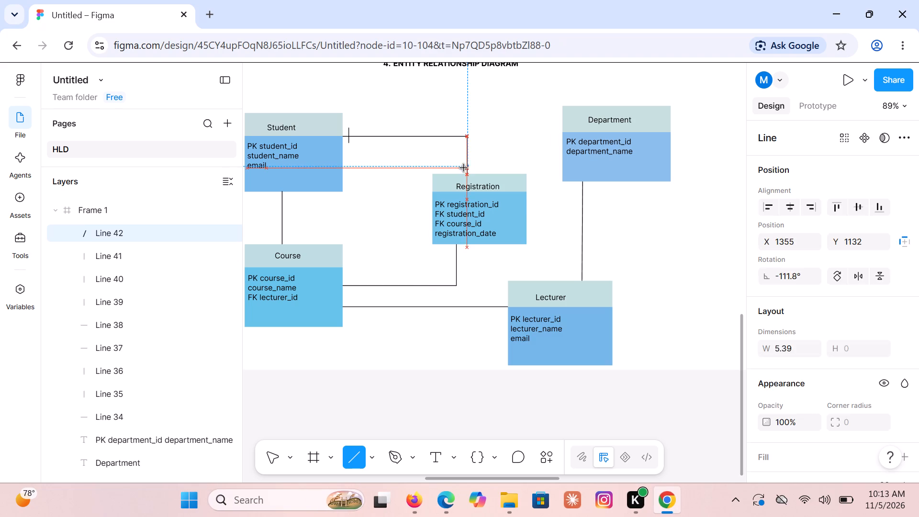
drag(464, 168, 461, 173)
click(484, 148)
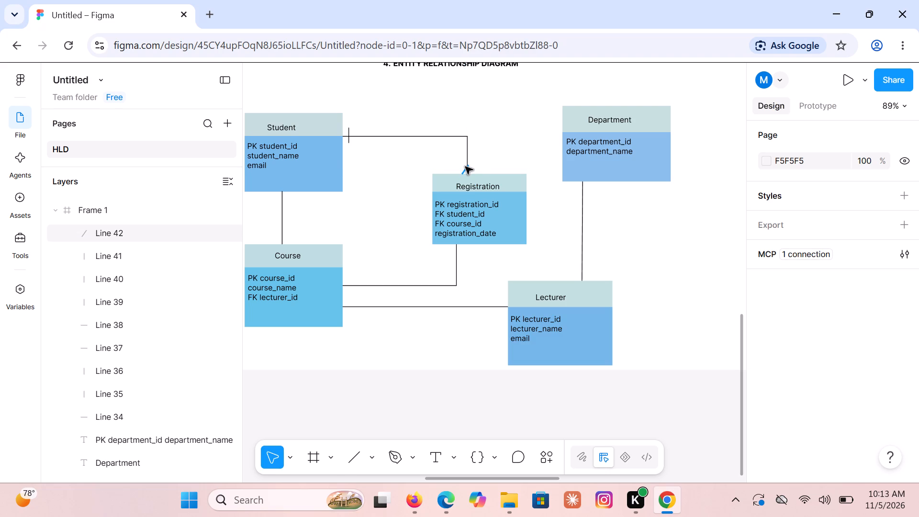
click(465, 167)
click(467, 164)
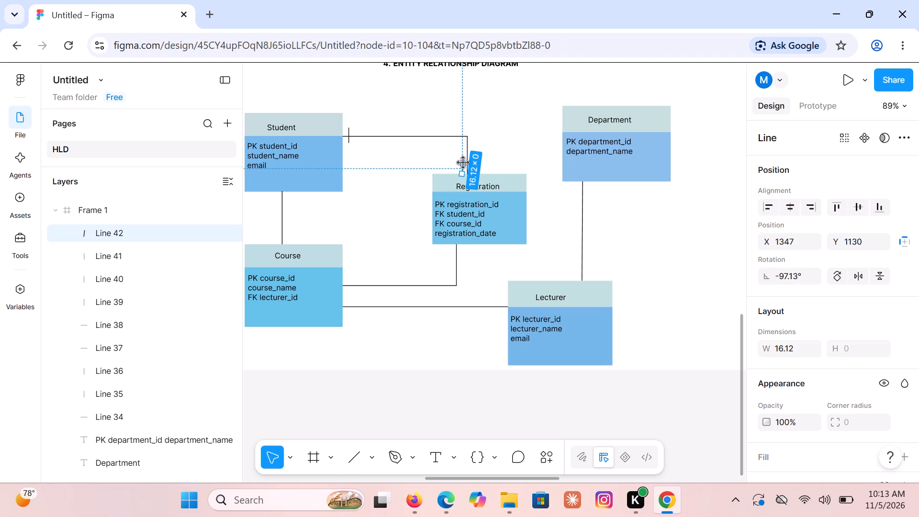
click(478, 146)
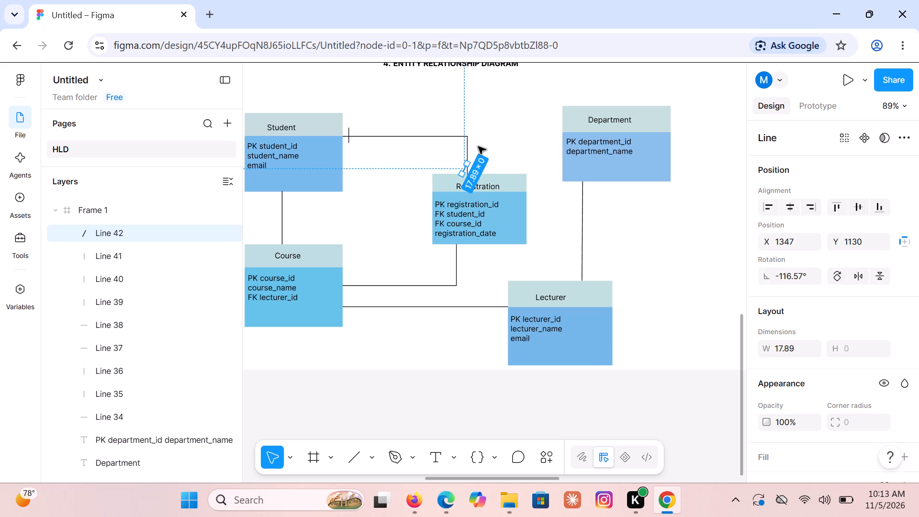
Draw the mirrored crow's-foot prong down and right to the Registration header, about 17 long at about -50°, positioned at X 1355, Y 1131.
click(359, 449)
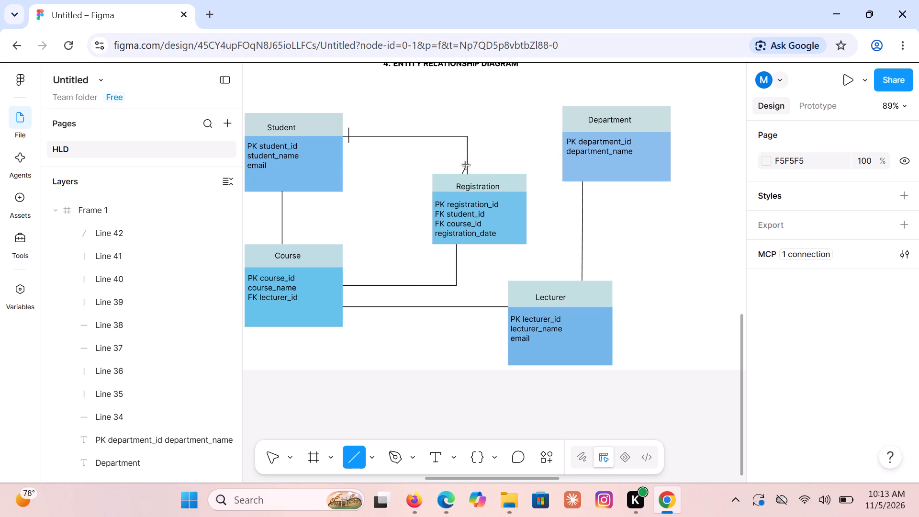
drag(466, 165, 474, 170)
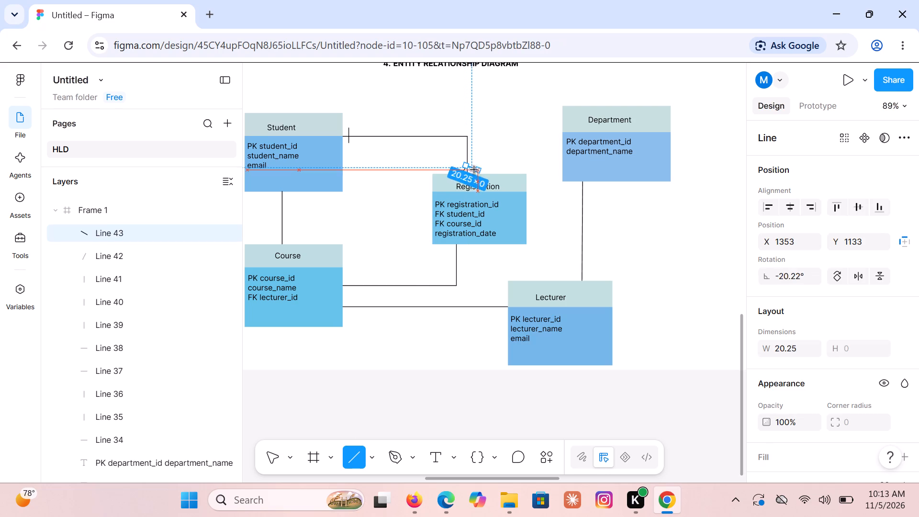
drag(474, 170, 470, 170)
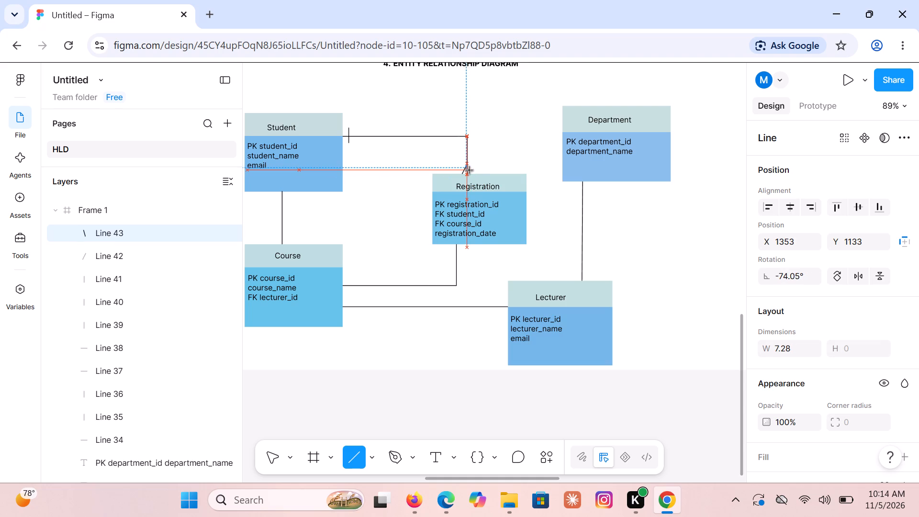
drag(470, 170, 475, 175)
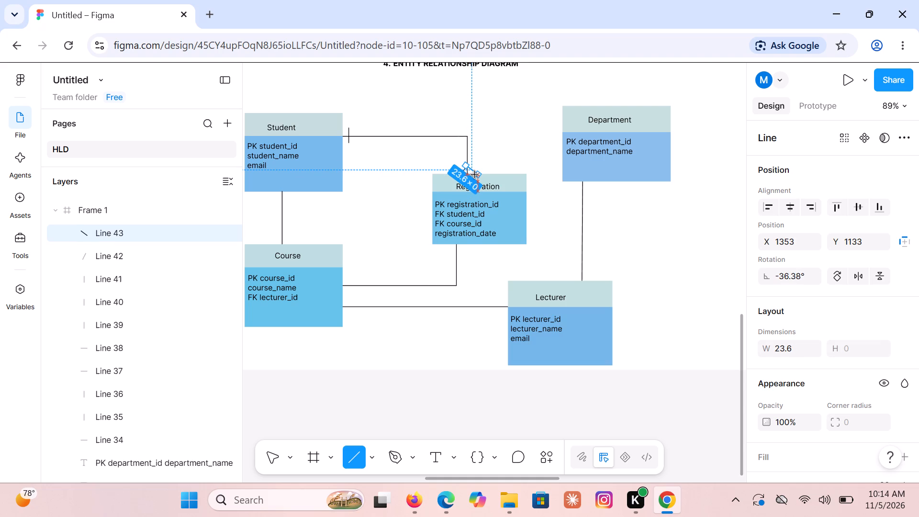
drag(475, 175, 472, 172)
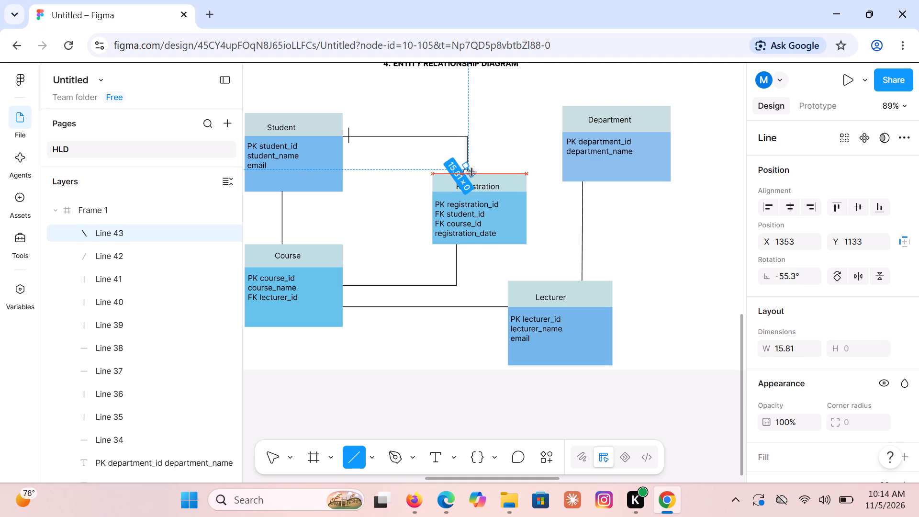
drag(472, 172, 472, 174)
click(479, 159)
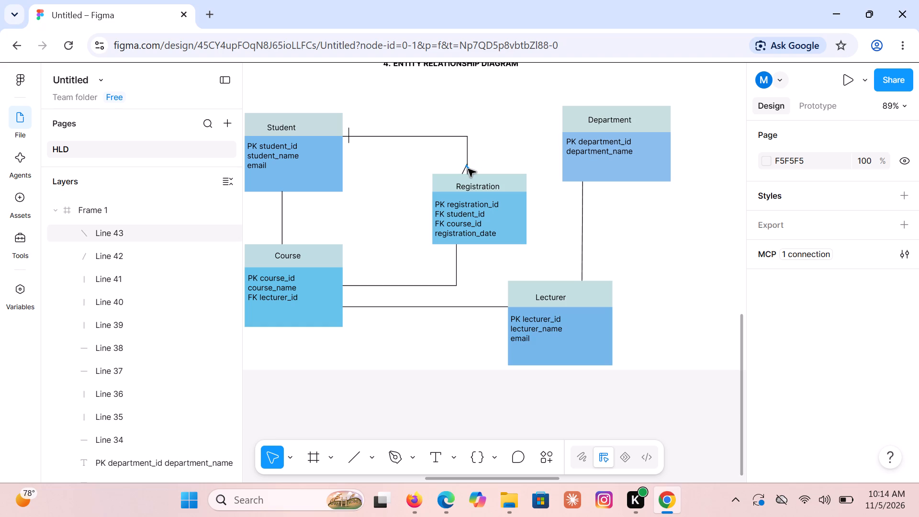
click(468, 169)
click(468, 169)
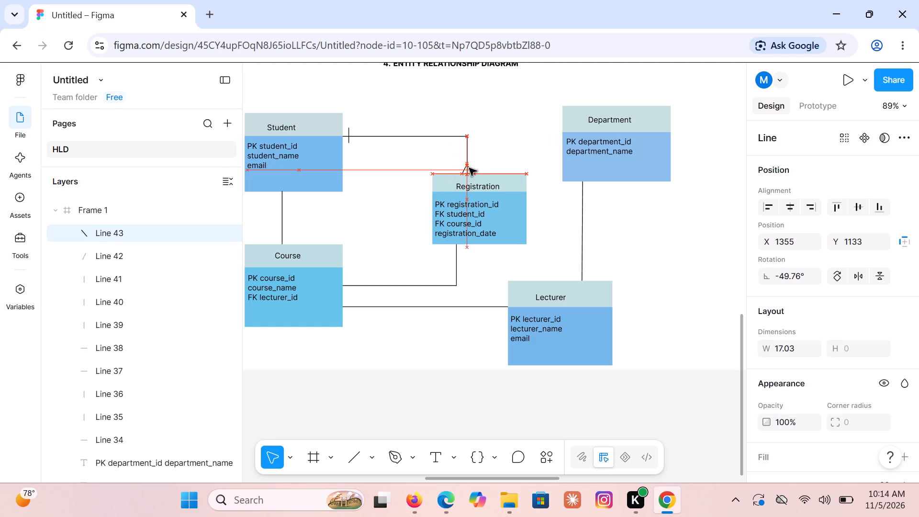
click(491, 148)
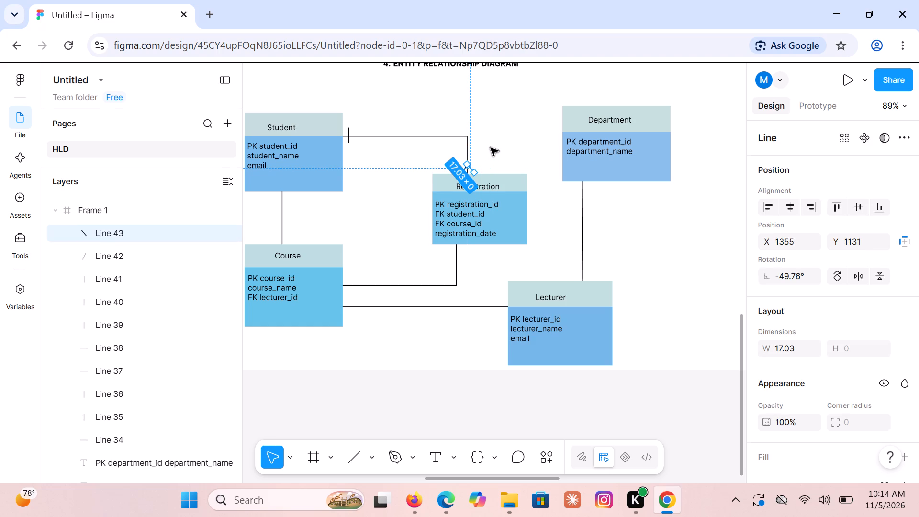
click(473, 168)
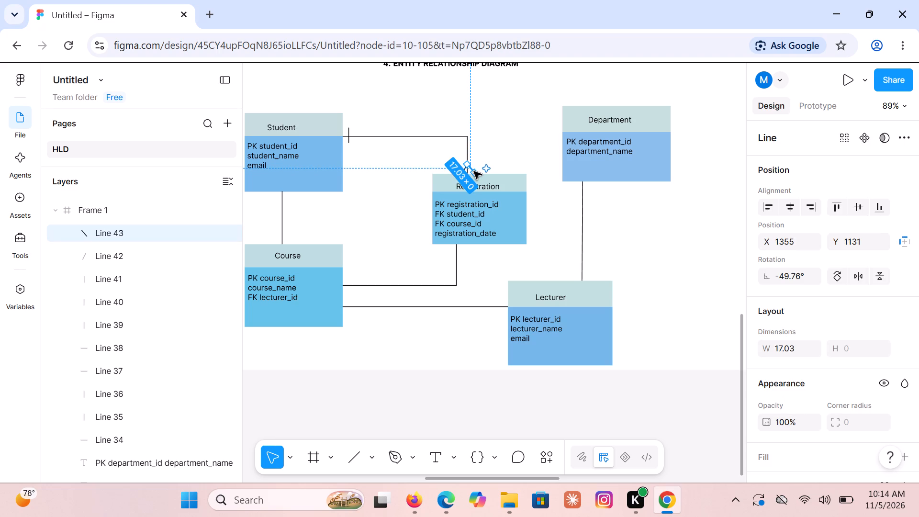
Adjust the outer end of the right-hand crow's-foot prong above Registration, making the prong about 18.6 long at about -54°.
click(506, 127)
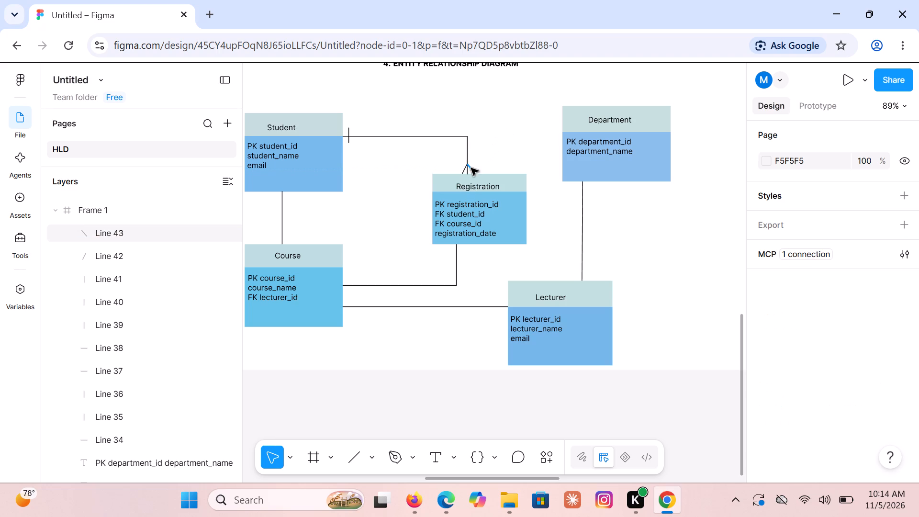
click(471, 168)
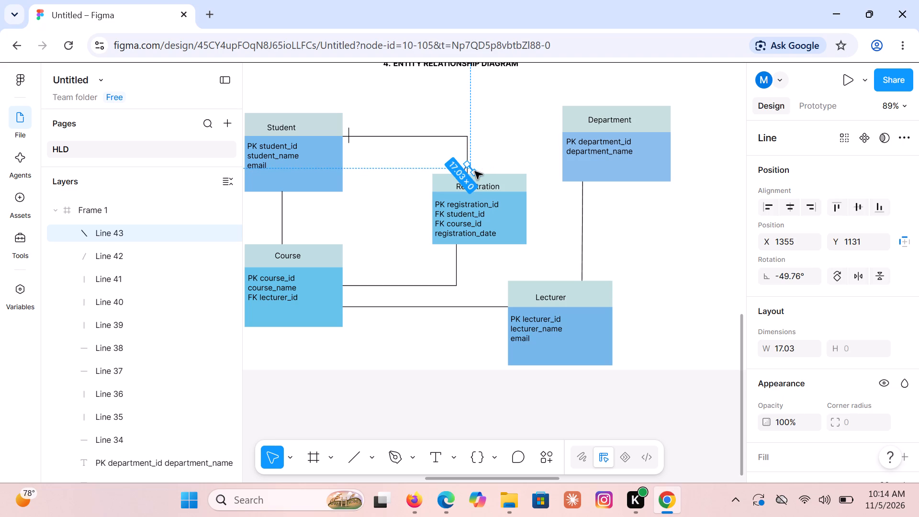
click(477, 169)
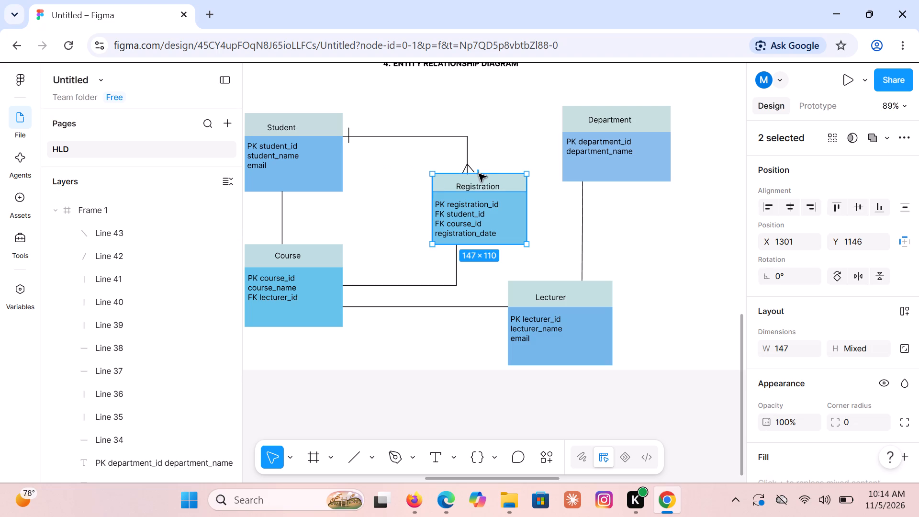
click(471, 169)
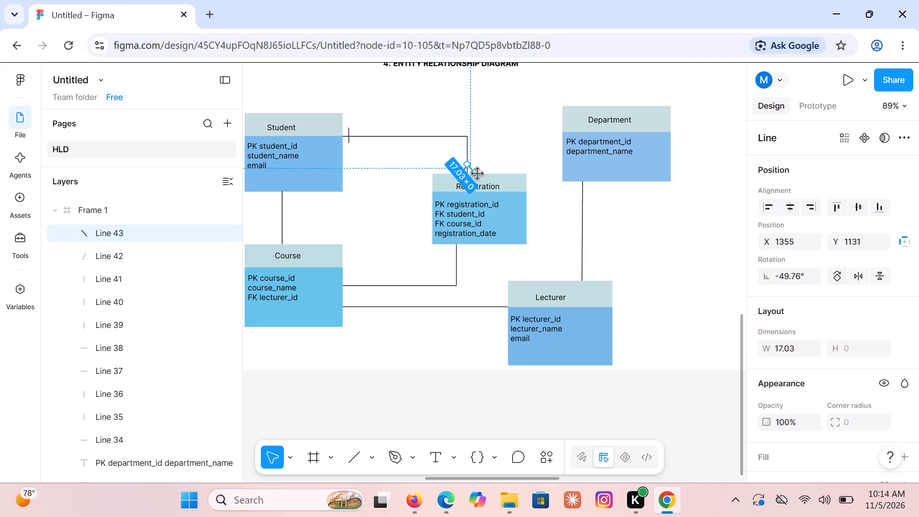
click(478, 174)
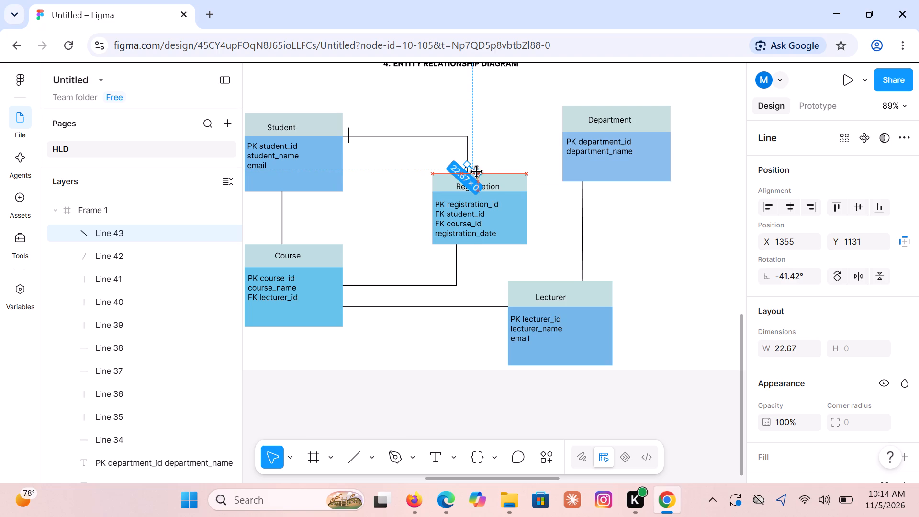
click(477, 172)
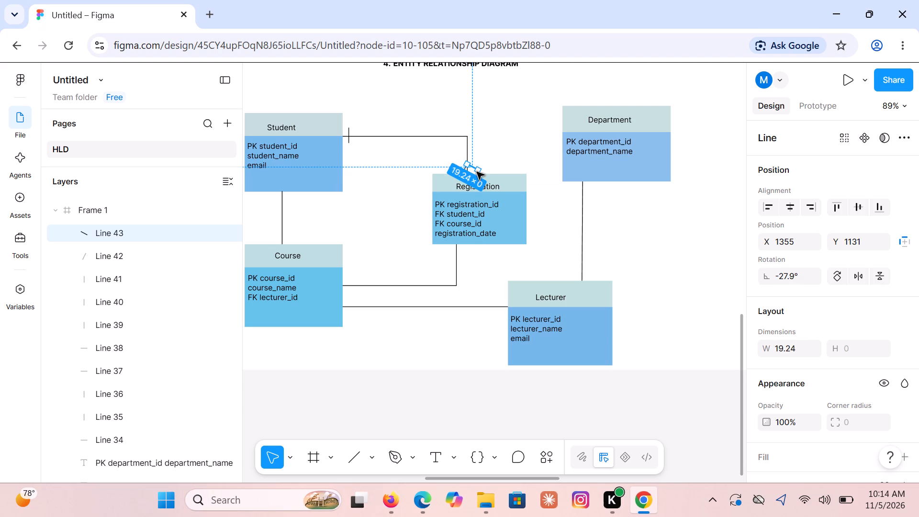
drag(479, 169, 479, 170)
drag(479, 170, 478, 176)
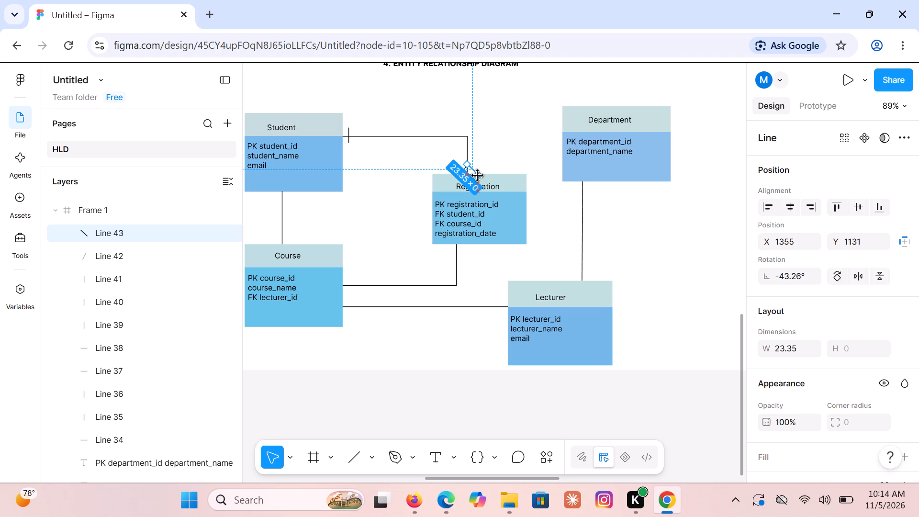
drag(478, 176, 477, 174)
click(485, 159)
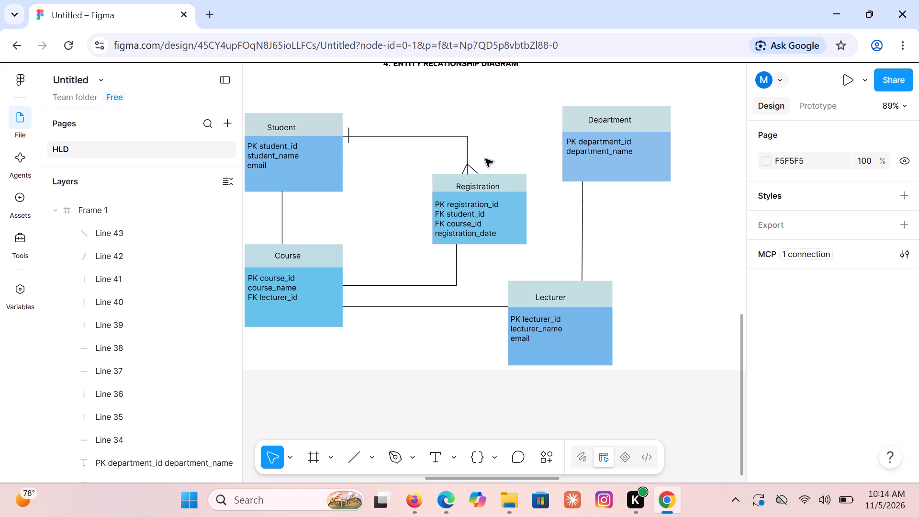
click(471, 169)
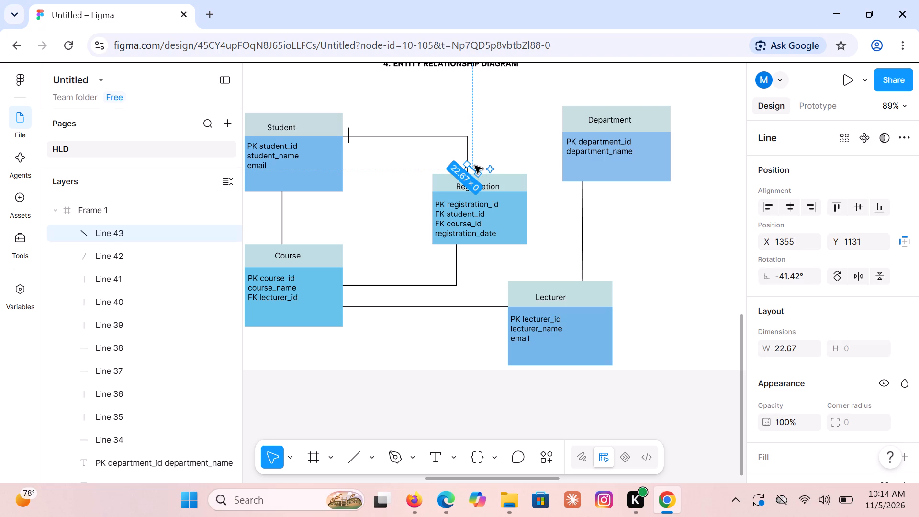
click(485, 157)
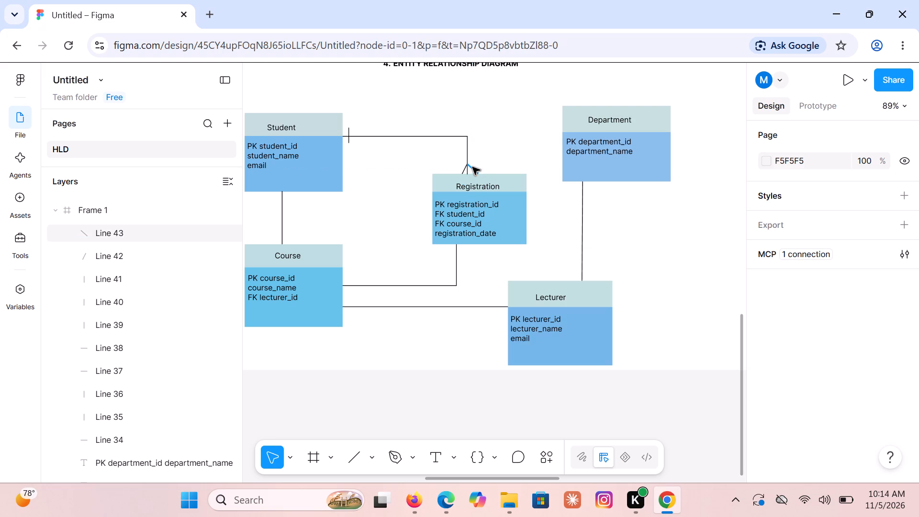
click(470, 168)
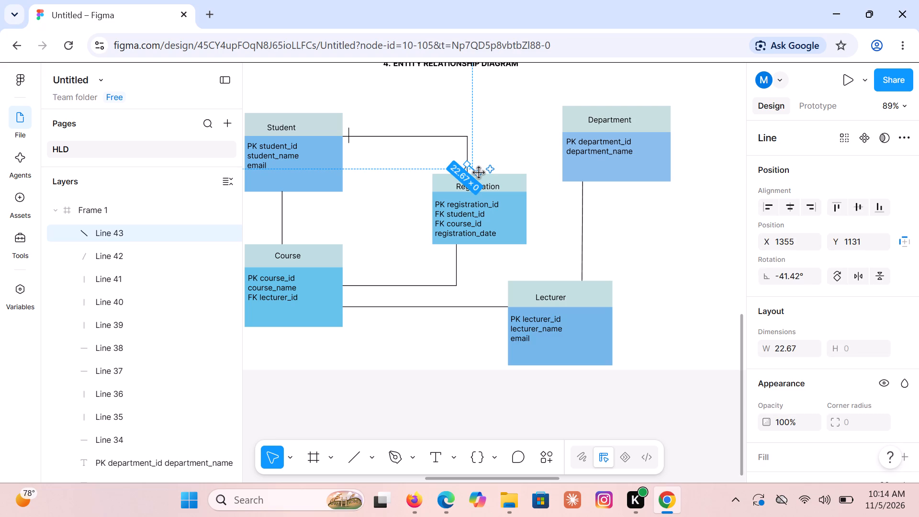
drag(479, 173, 474, 173)
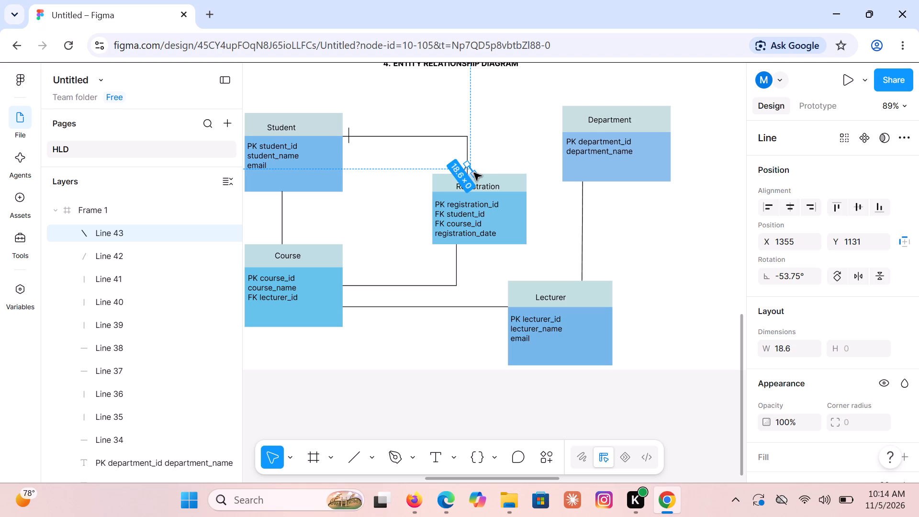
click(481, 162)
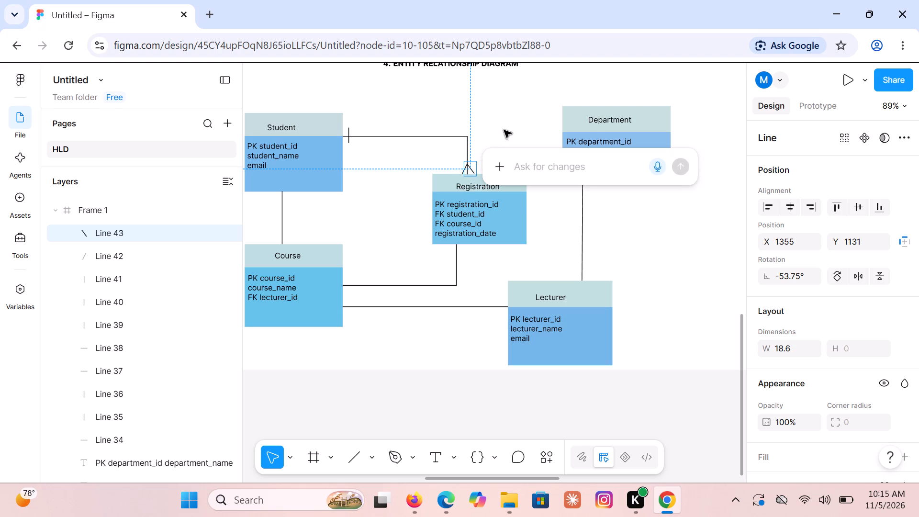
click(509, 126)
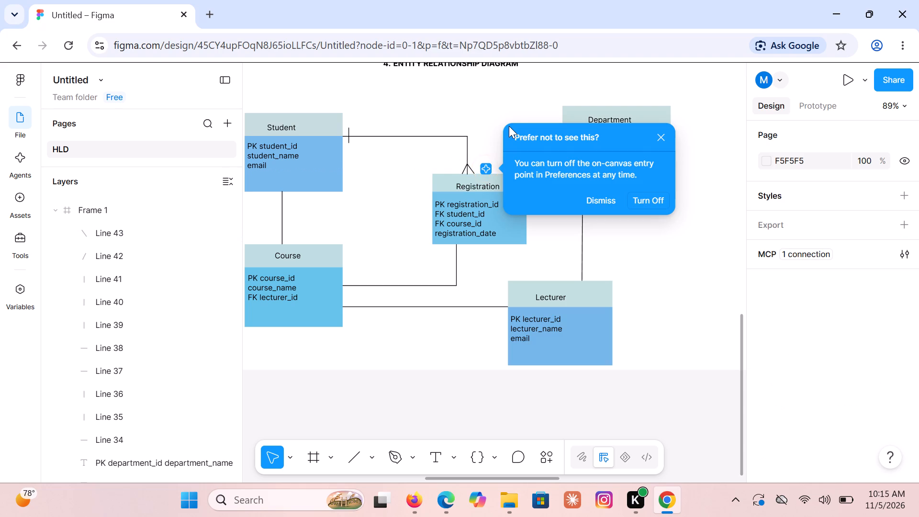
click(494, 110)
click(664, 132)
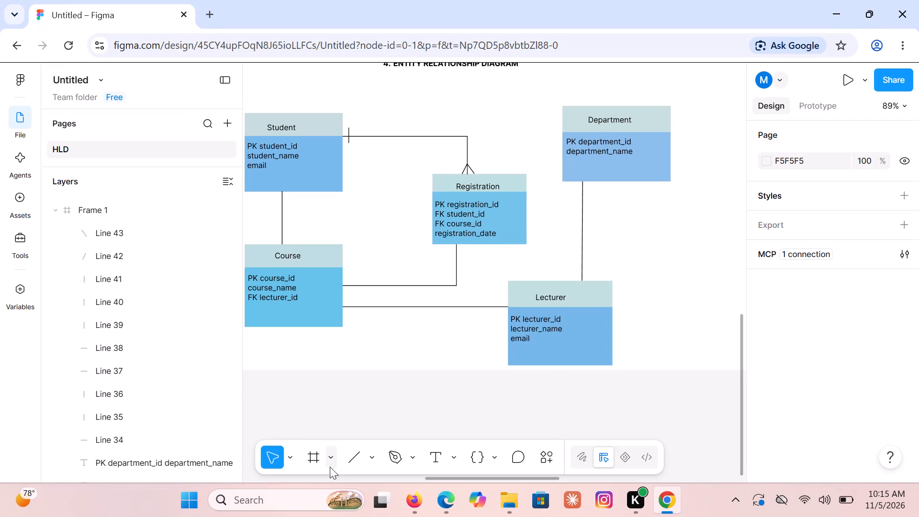
Draw a vertical tick 18 long at -90° across the Course–Registration connector beside the Course box, at X 1170, Y 1313.
click(355, 451)
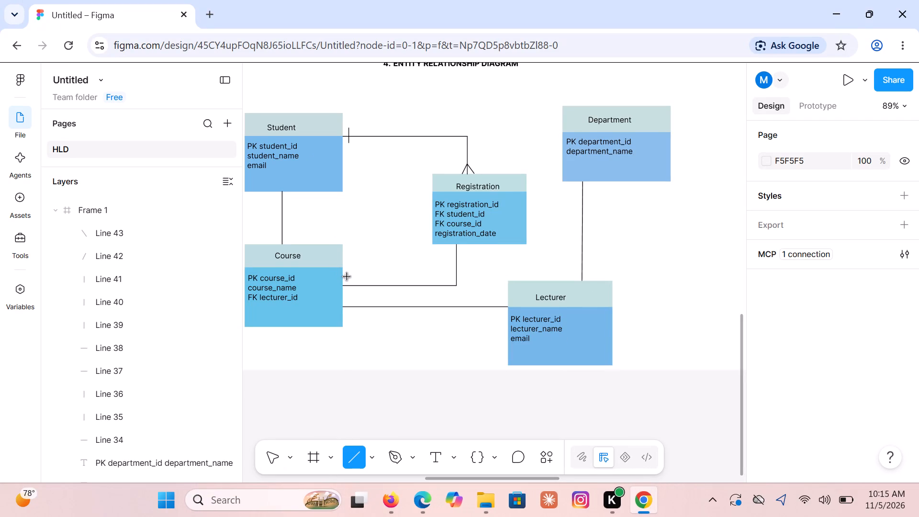
drag(346, 281, 346, 287)
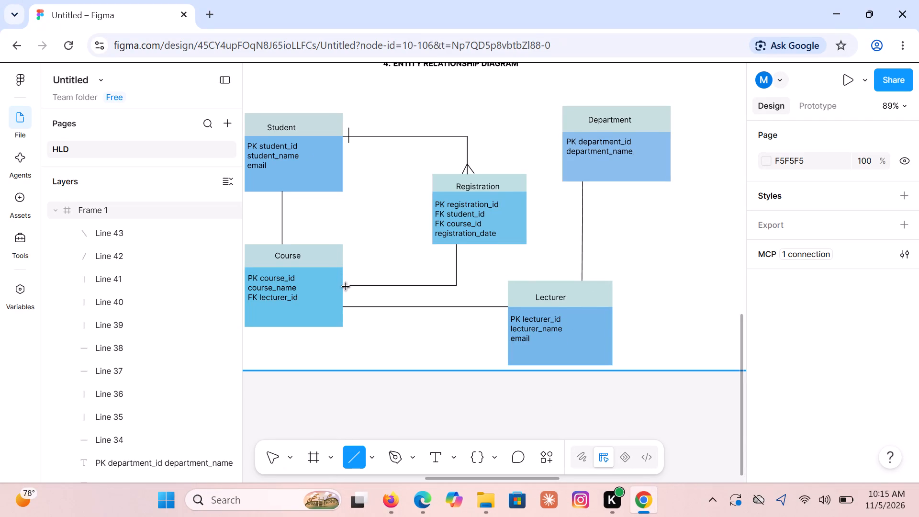
drag(346, 287, 346, 292)
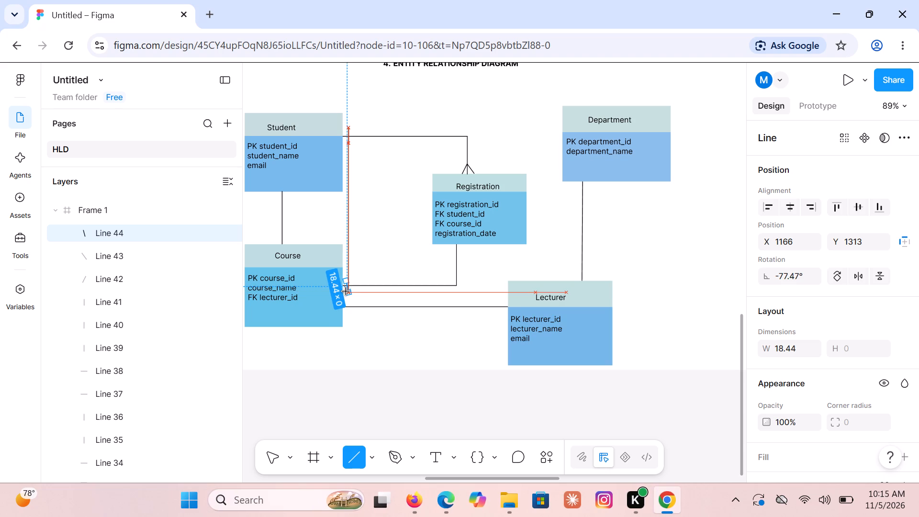
drag(346, 292, 347, 292)
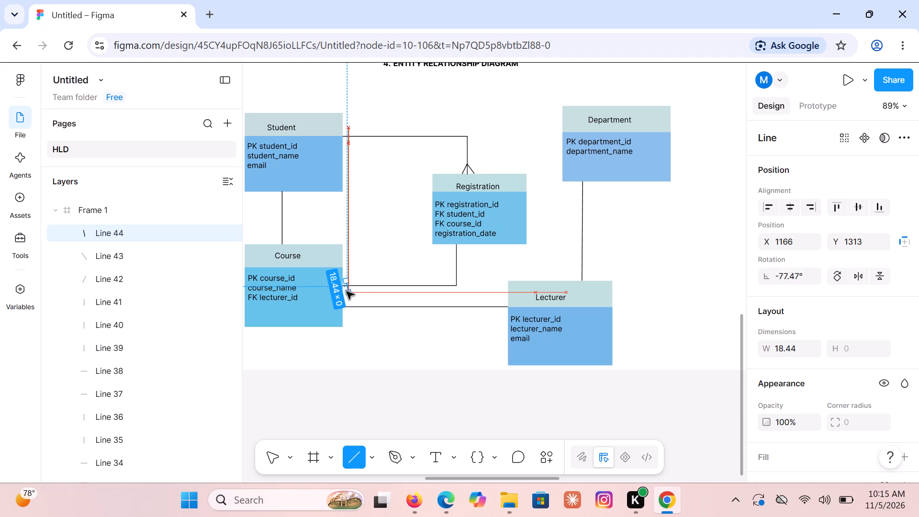
click(349, 281)
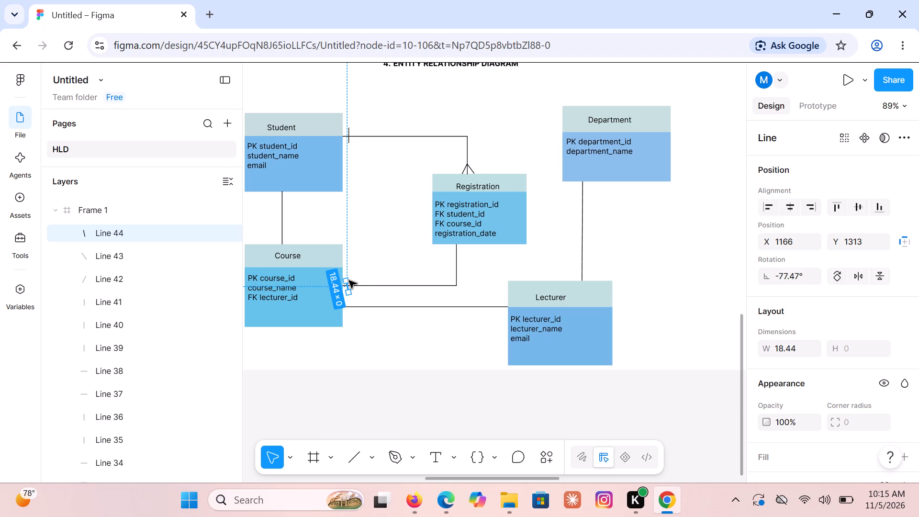
click(344, 281)
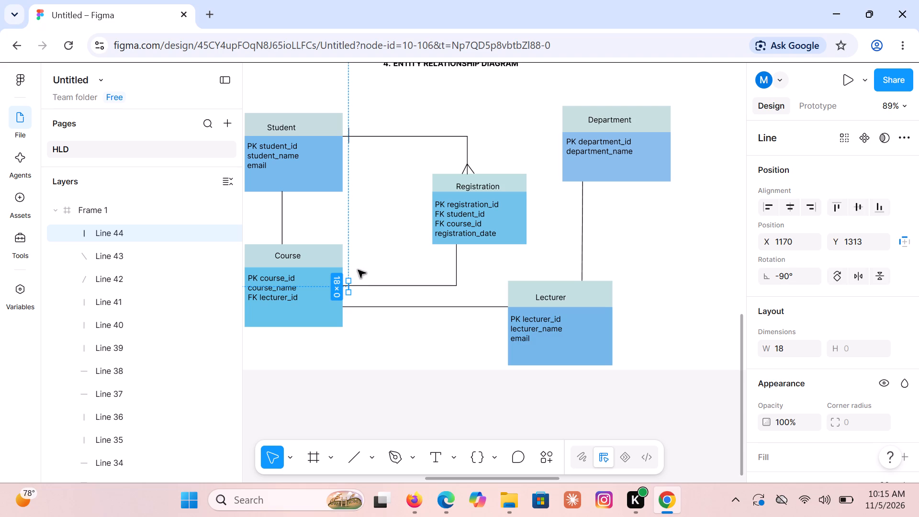
click(358, 270)
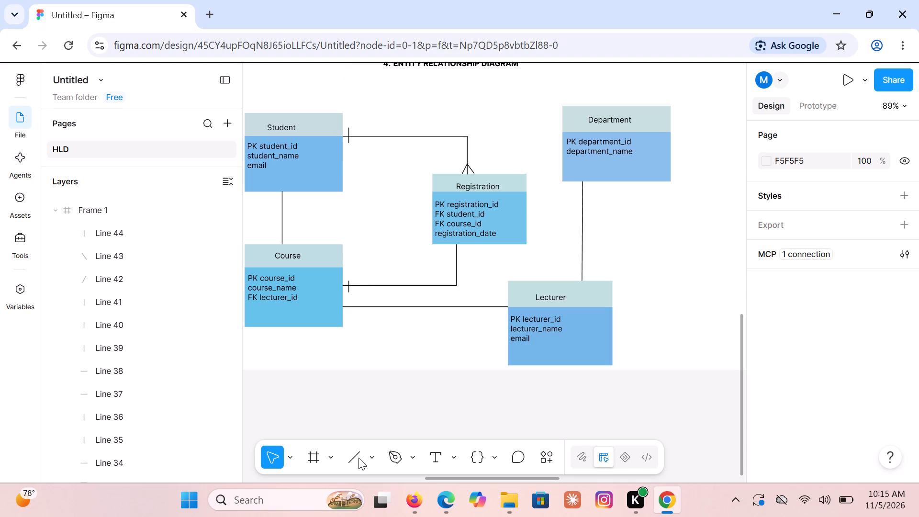
Draw a crow's-foot prong from Registration's bottom edge down and right to the Course–Registration connector, about 32 long at about -55°.
click(359, 458)
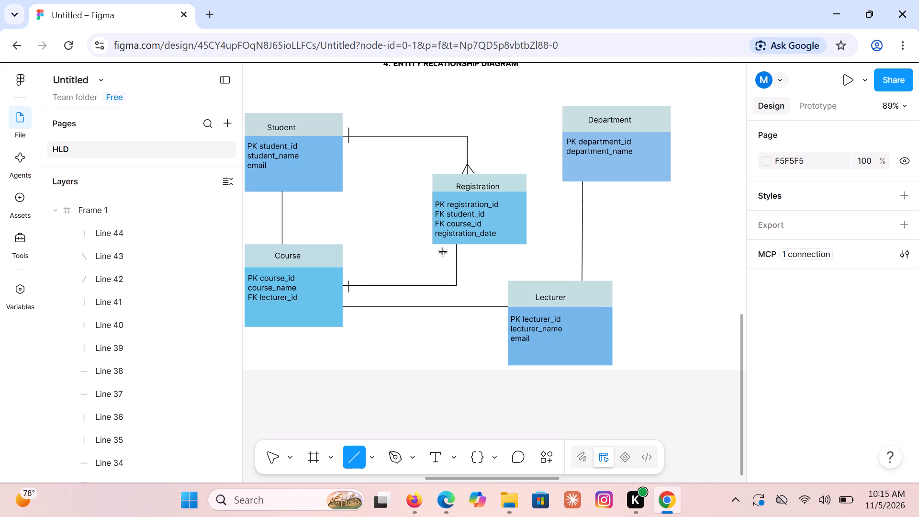
click(445, 243)
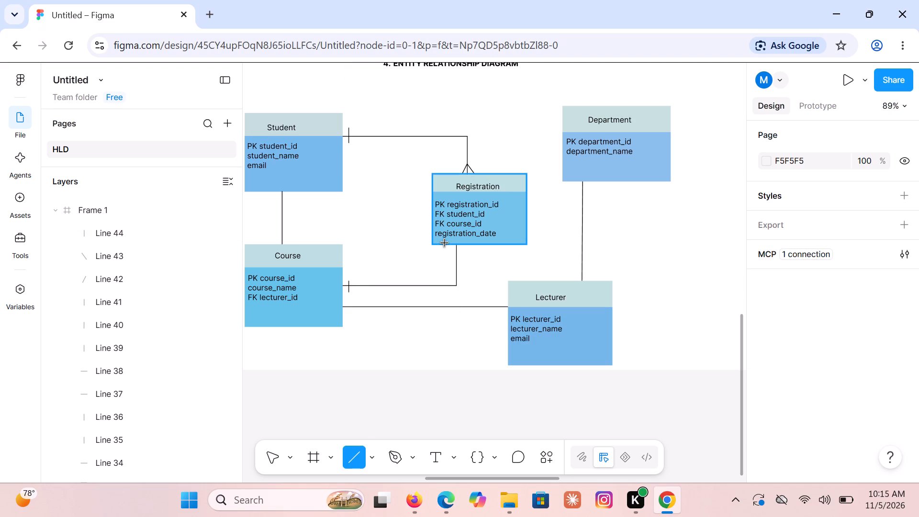
drag(445, 243, 445, 244)
drag(445, 244, 456, 258)
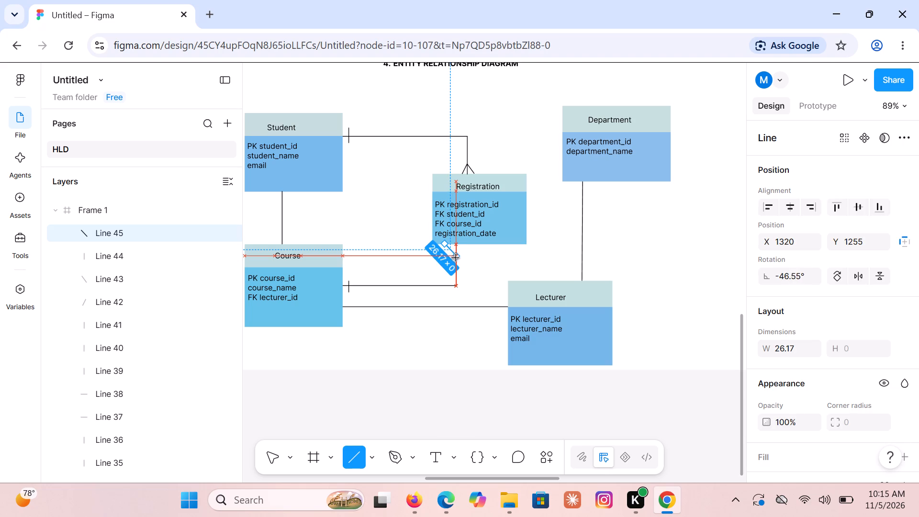
drag(456, 258, 456, 260)
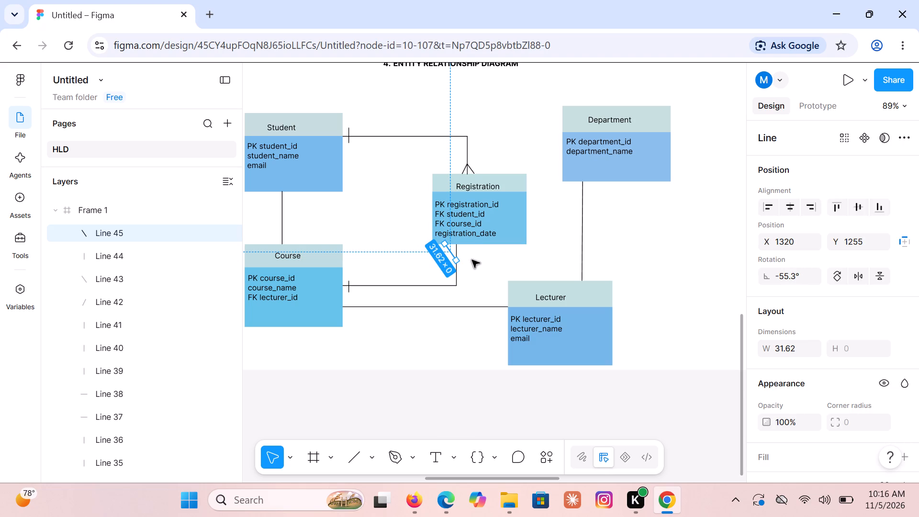
click(472, 260)
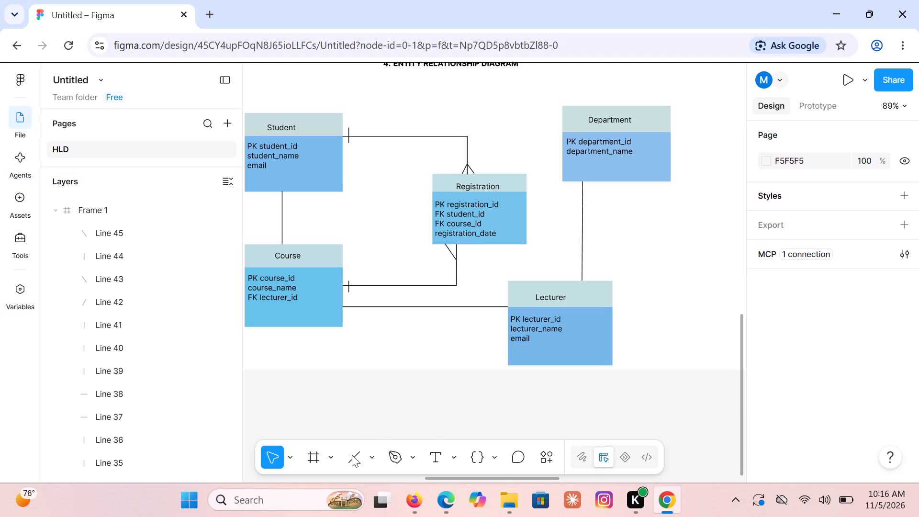
Draw the mirrored crow's-foot prong from Registration's bottom edge down and left to the Course–Registration connector, about 31.8 long at about -134°.
click(352, 455)
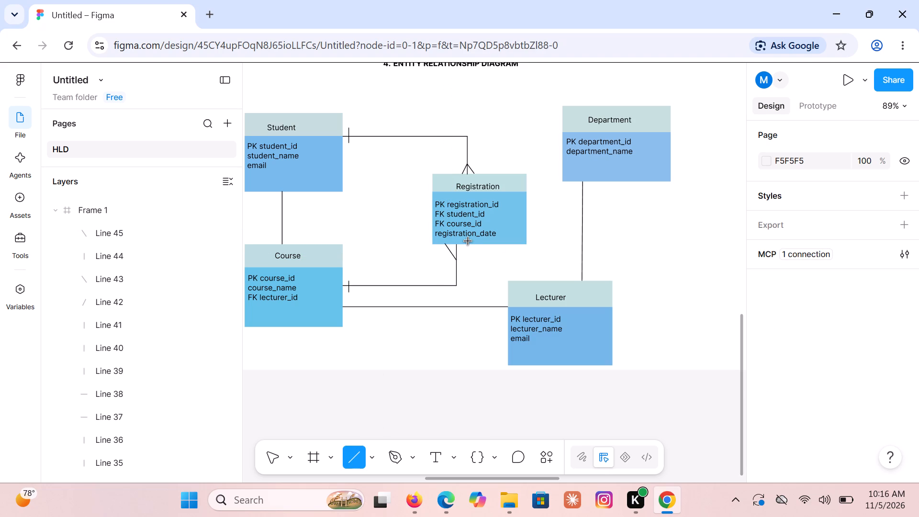
drag(470, 244, 463, 258)
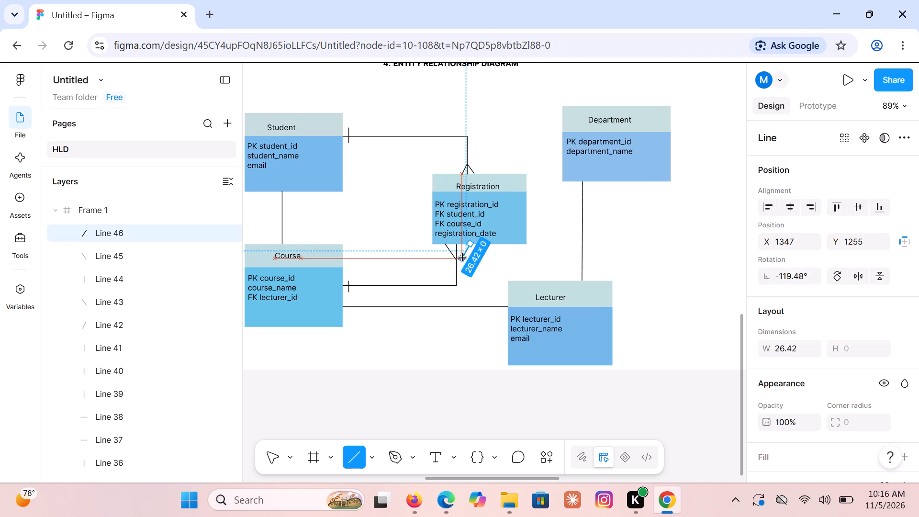
drag(463, 258, 459, 259)
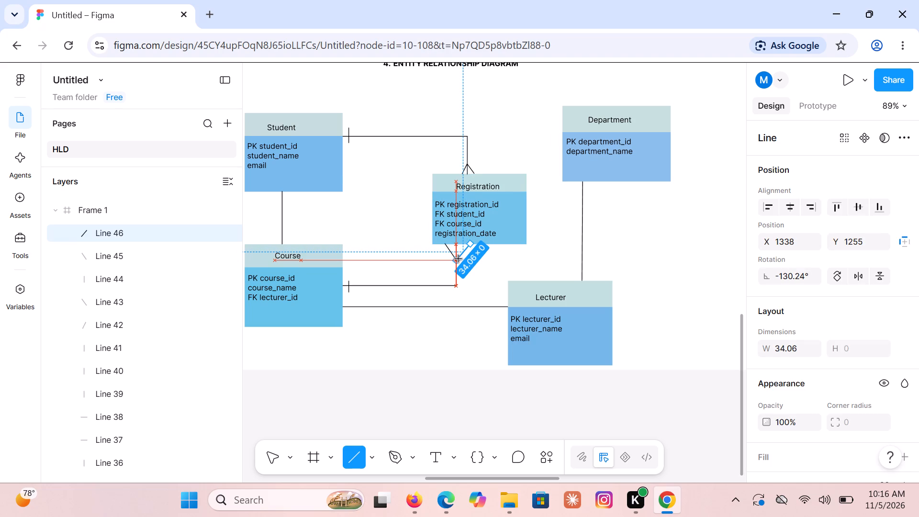
drag(459, 259, 460, 257)
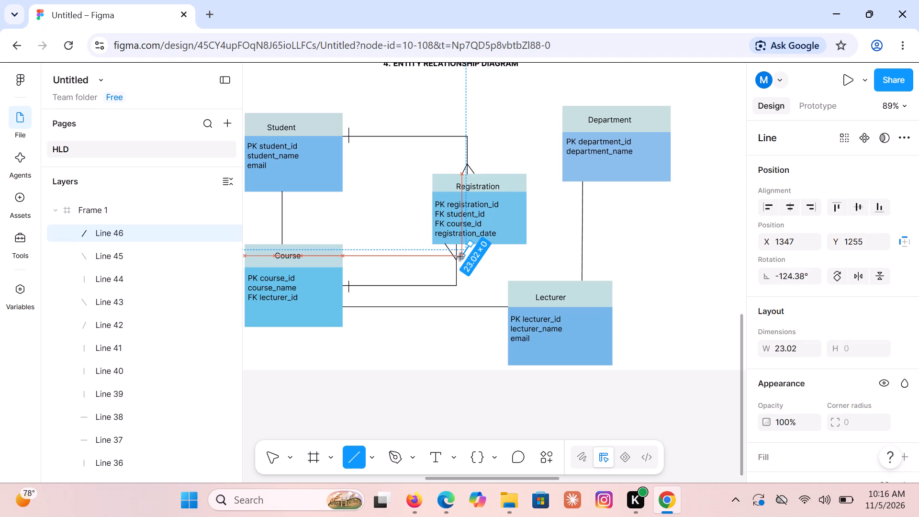
drag(460, 257, 459, 259)
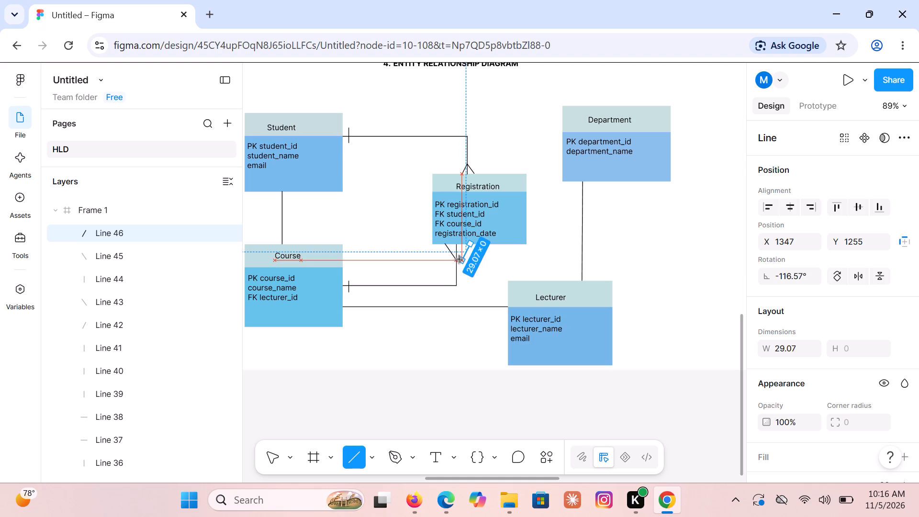
drag(459, 259, 461, 257)
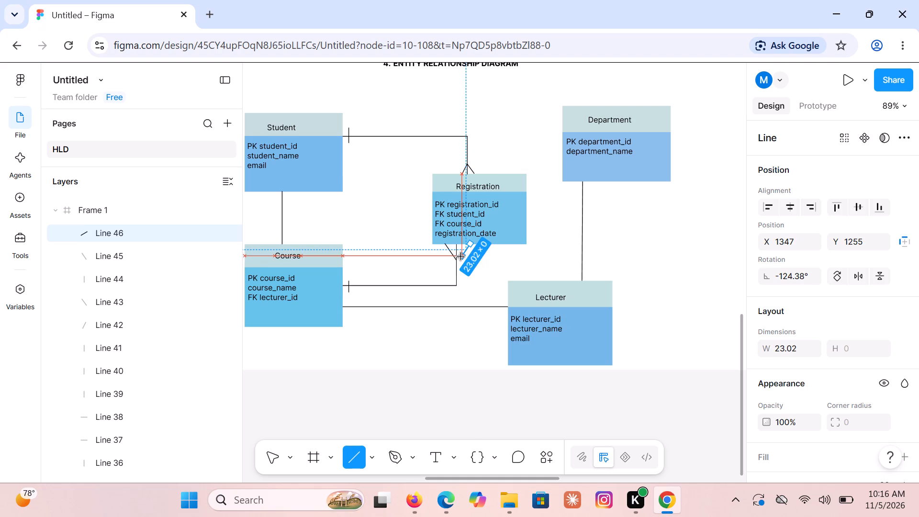
drag(461, 257, 456, 254)
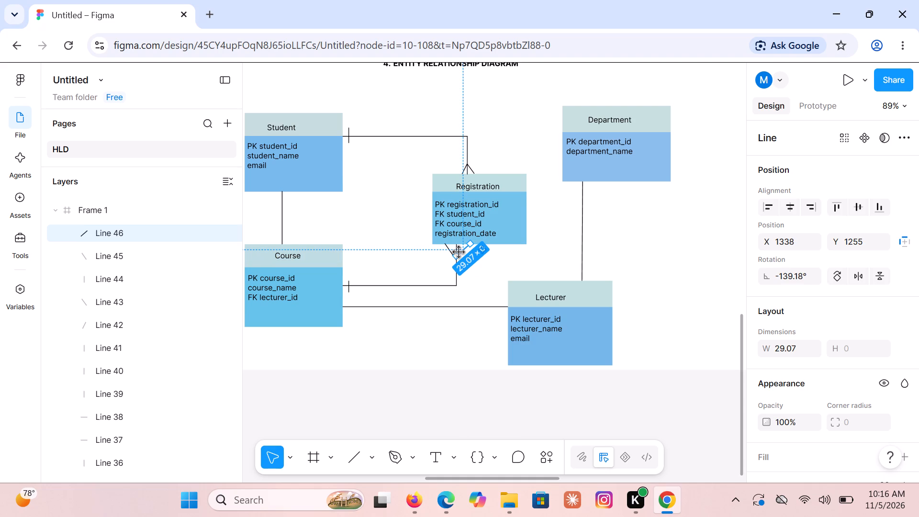
drag(459, 252, 459, 259)
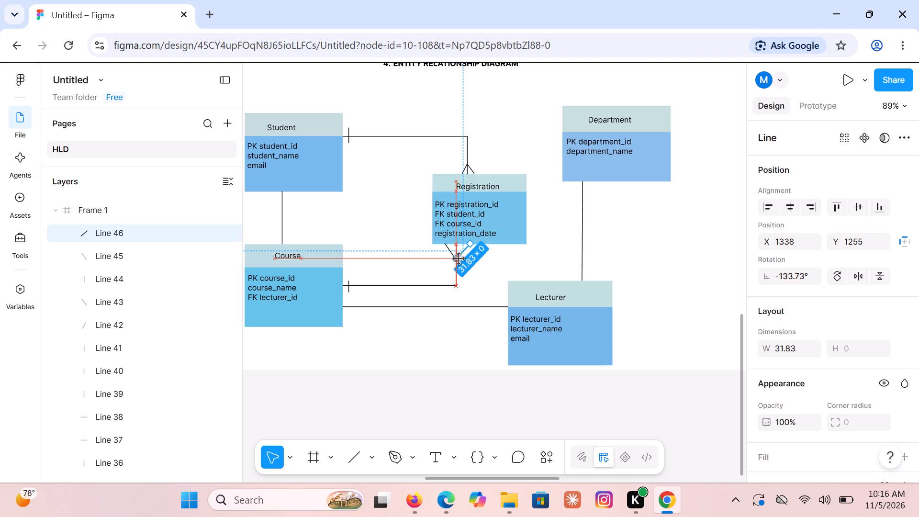
drag(459, 259, 458, 261)
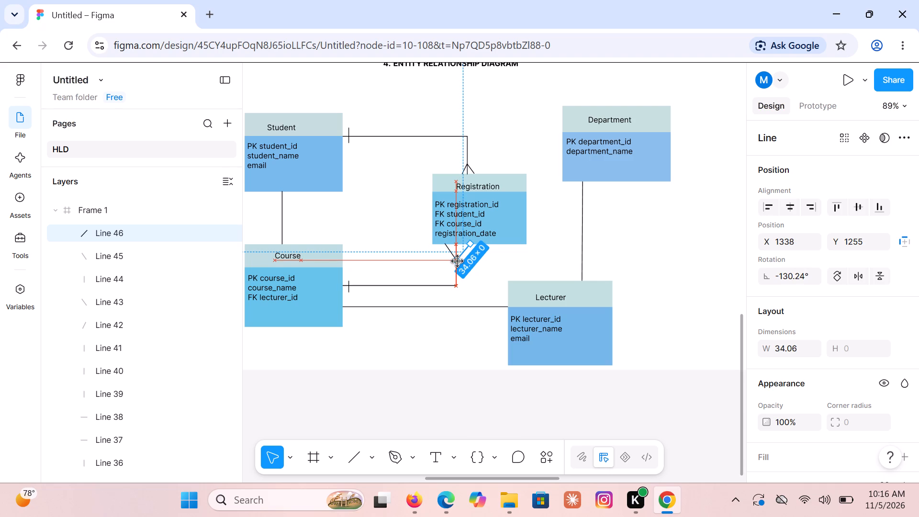
drag(458, 261, 459, 257)
click(459, 257)
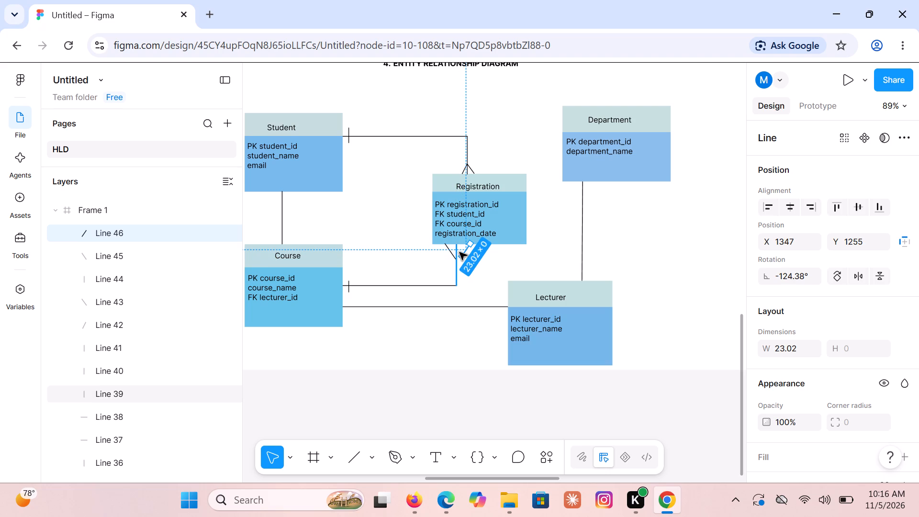
drag(459, 258, 457, 258)
drag(457, 258, 454, 258)
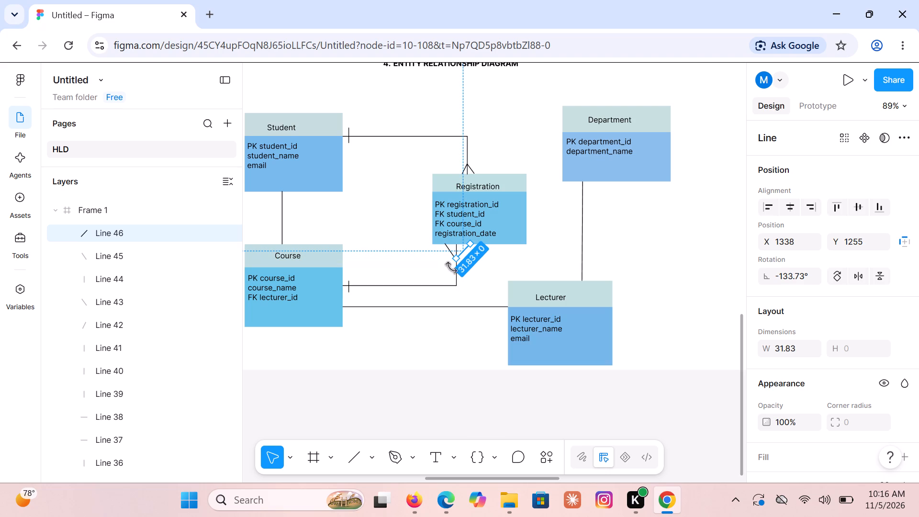
click(450, 269)
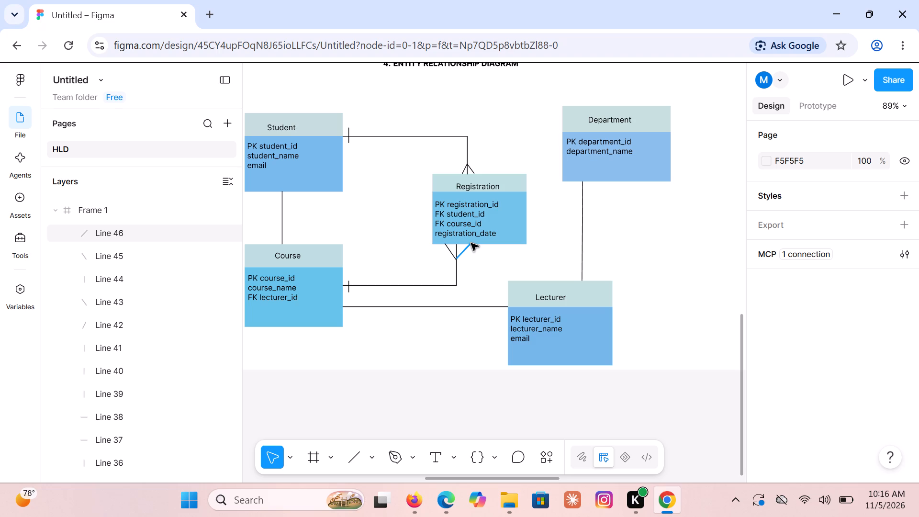
Adjust the lower end of the left-hand crow's-foot prong below Registration, making the prong about 29.2 long at about -52°.
click(448, 253)
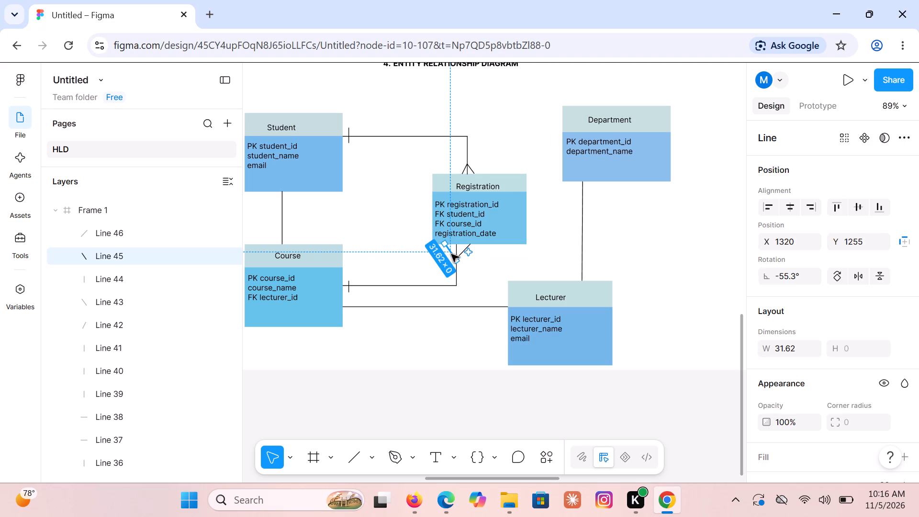
click(457, 261)
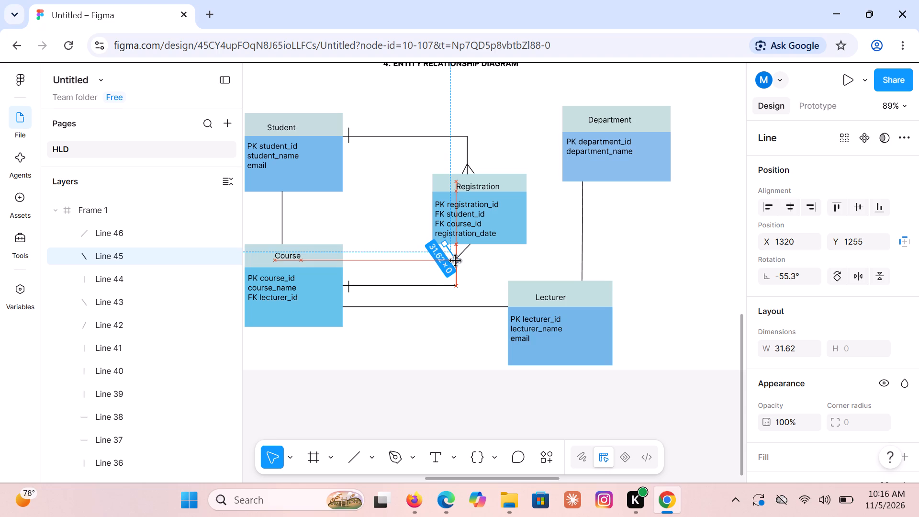
click(470, 259)
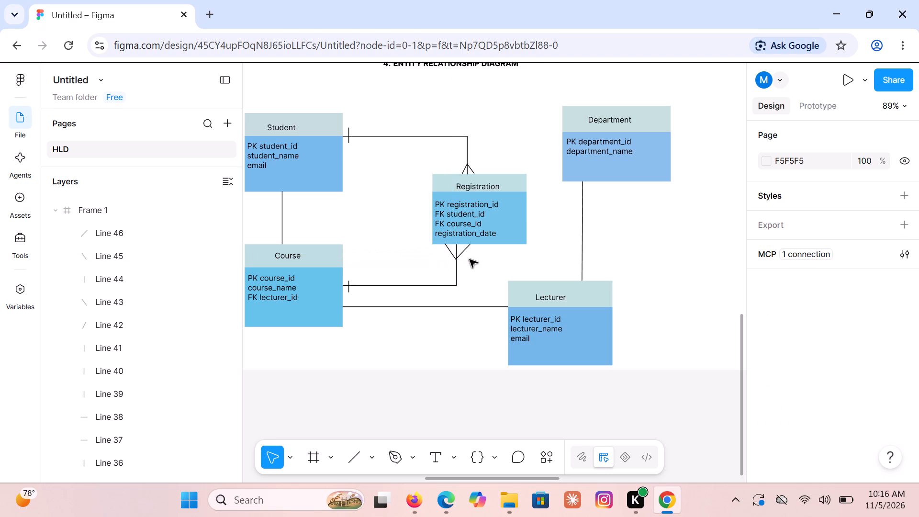
click(453, 257)
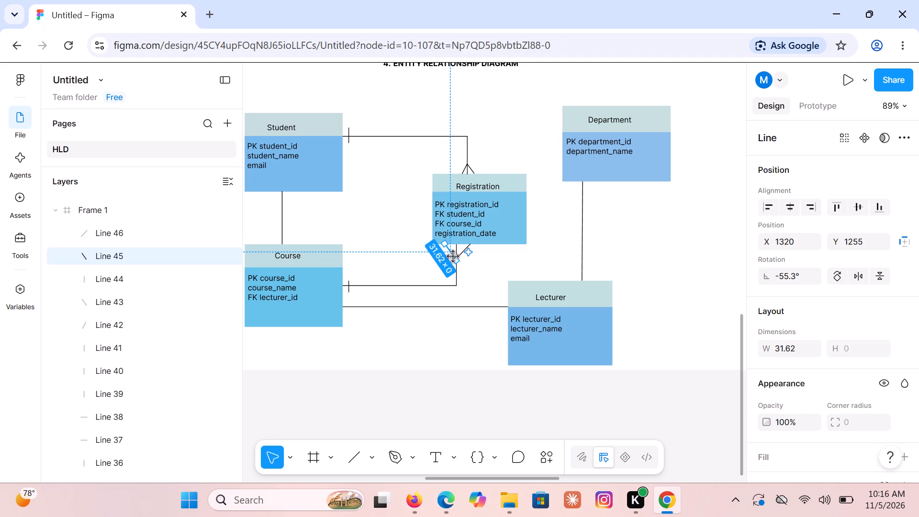
click(456, 258)
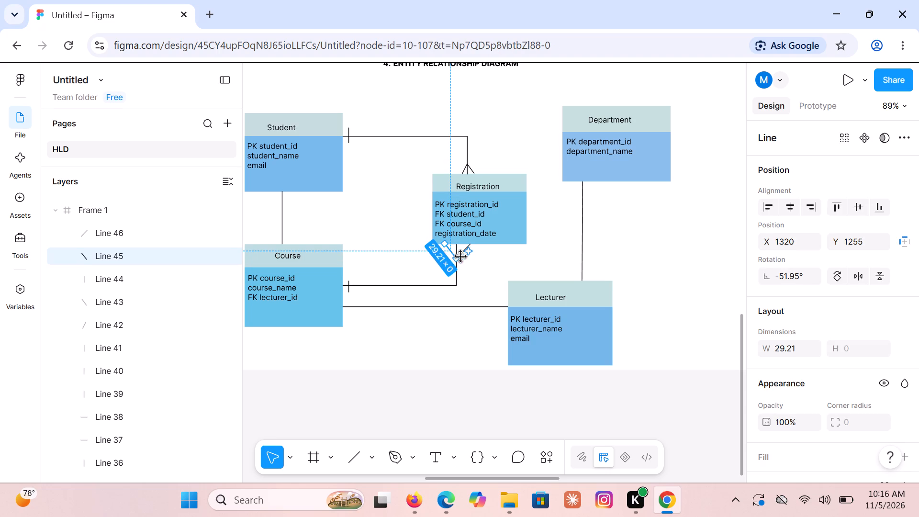
click(472, 255)
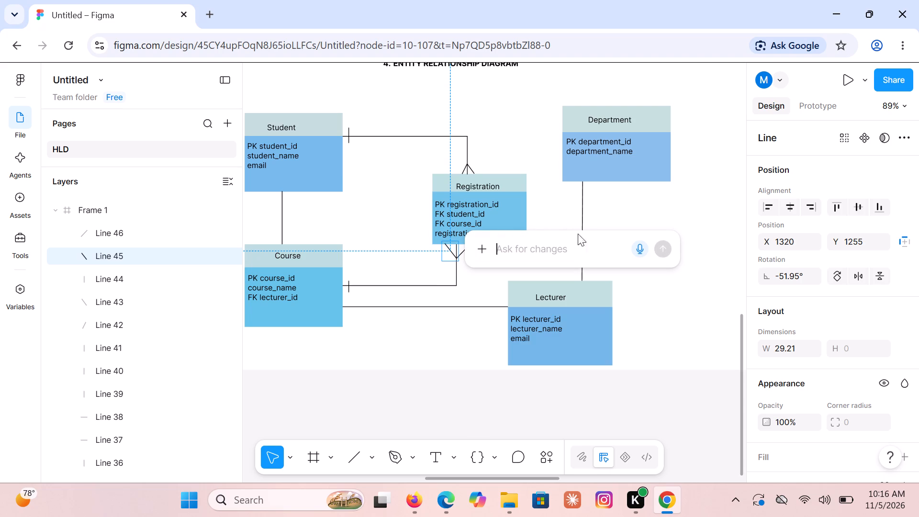
click(603, 232)
click(613, 212)
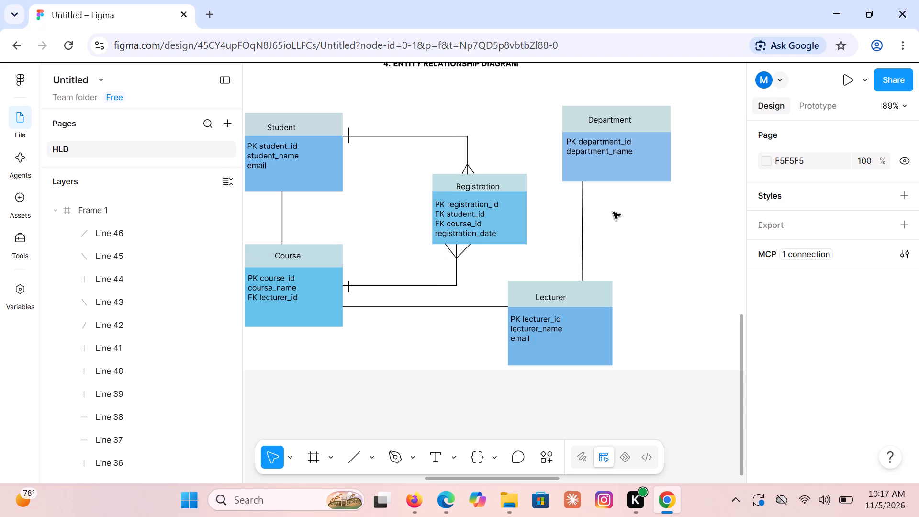
Adjust the upper end of the right-hand crow's-foot prong below Registration, making the prong about 25.6 long at about -121°.
click(464, 250)
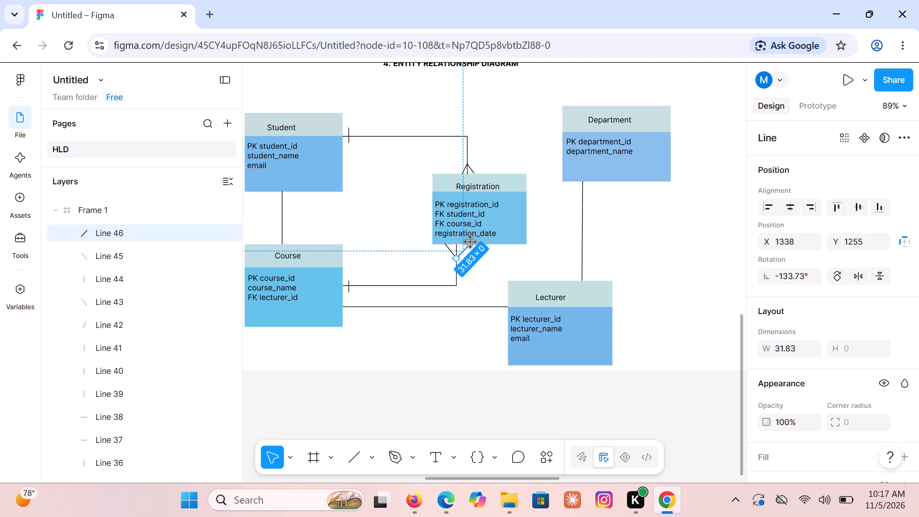
drag(471, 242, 466, 244)
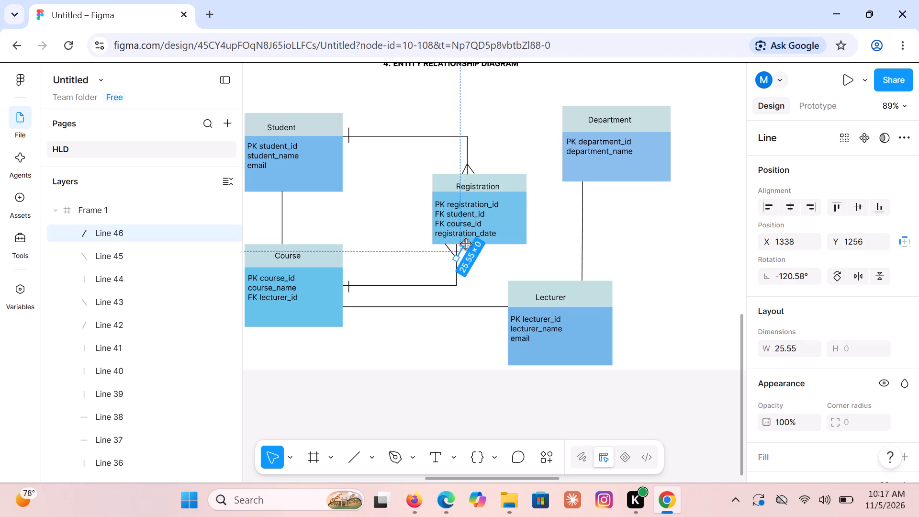
click(541, 245)
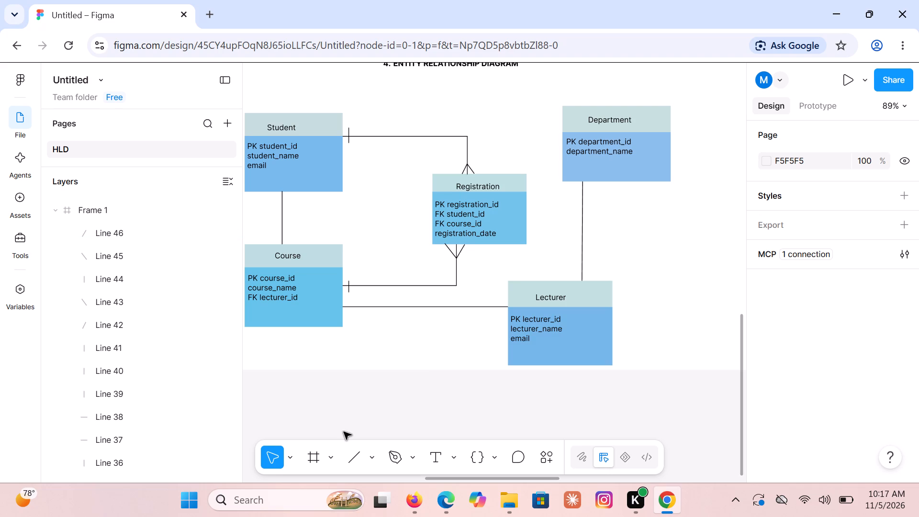
Draw a vertical tick 22 long at -90° across the Course–Lecturer connector beside the Lecturer box, at X 1405, Y 1343.
click(350, 455)
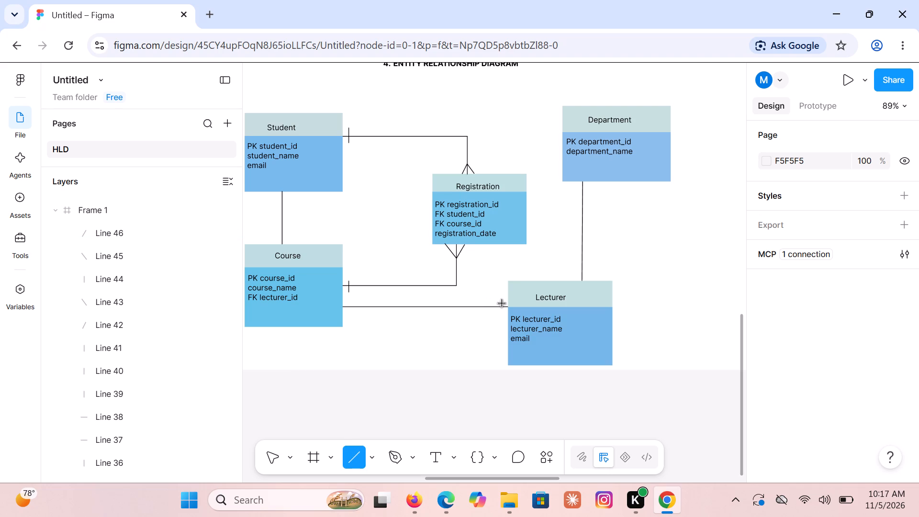
drag(502, 303, 502, 314)
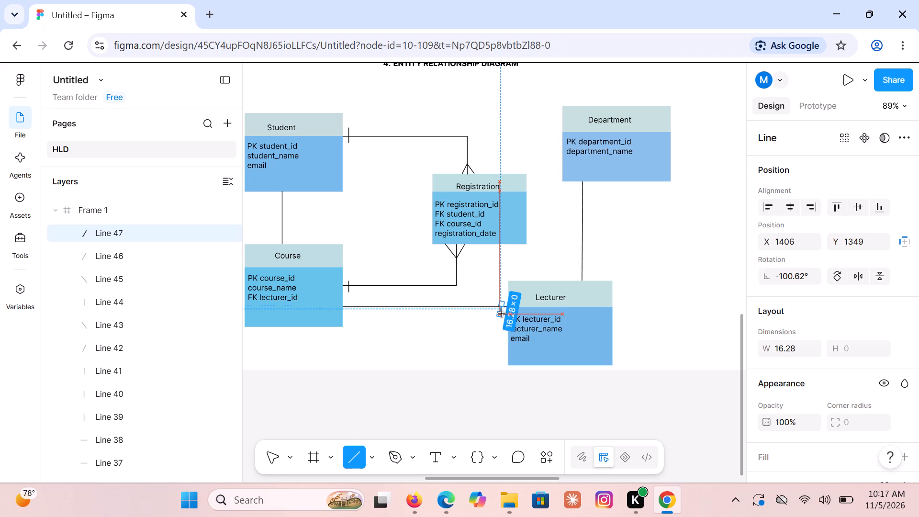
drag(502, 314, 502, 318)
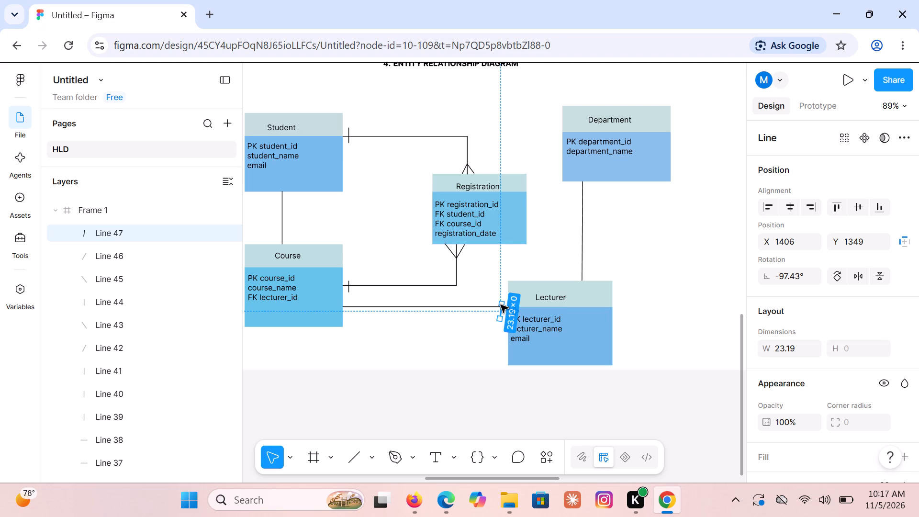
drag(501, 303, 501, 297)
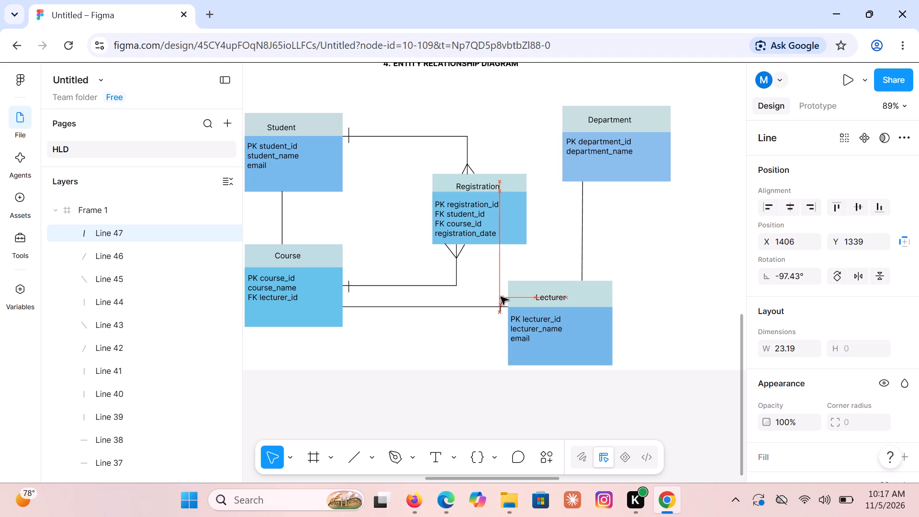
drag(501, 297, 499, 296)
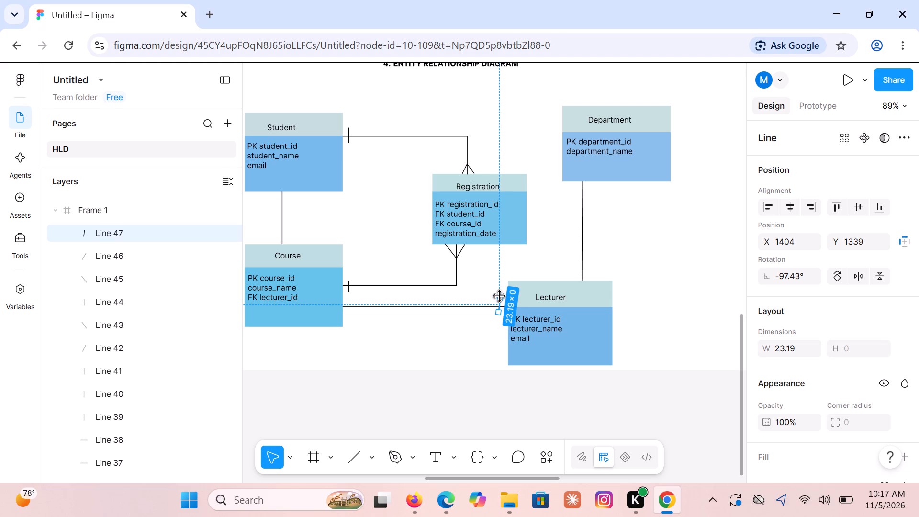
click(500, 296)
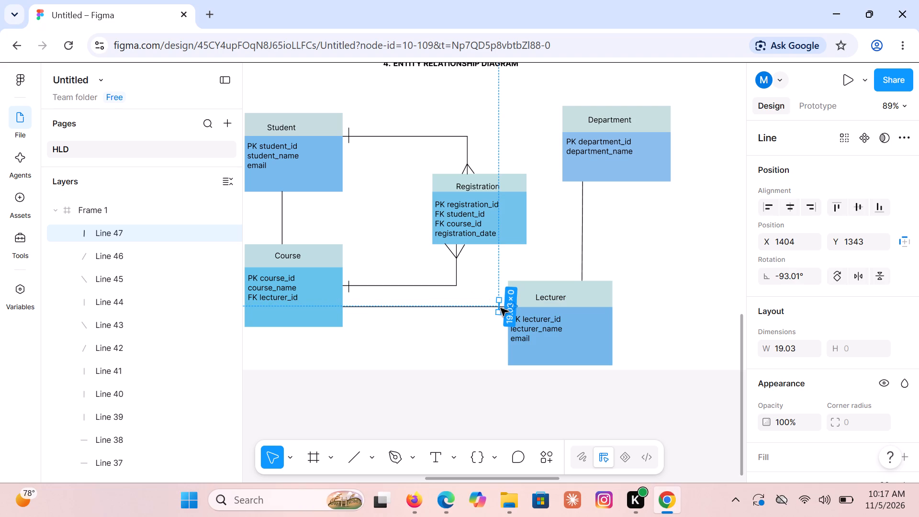
click(497, 312)
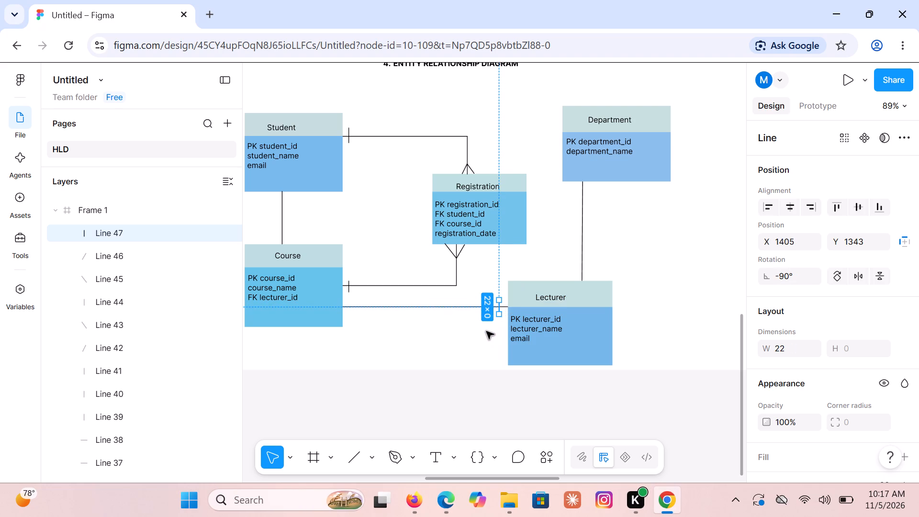
click(486, 331)
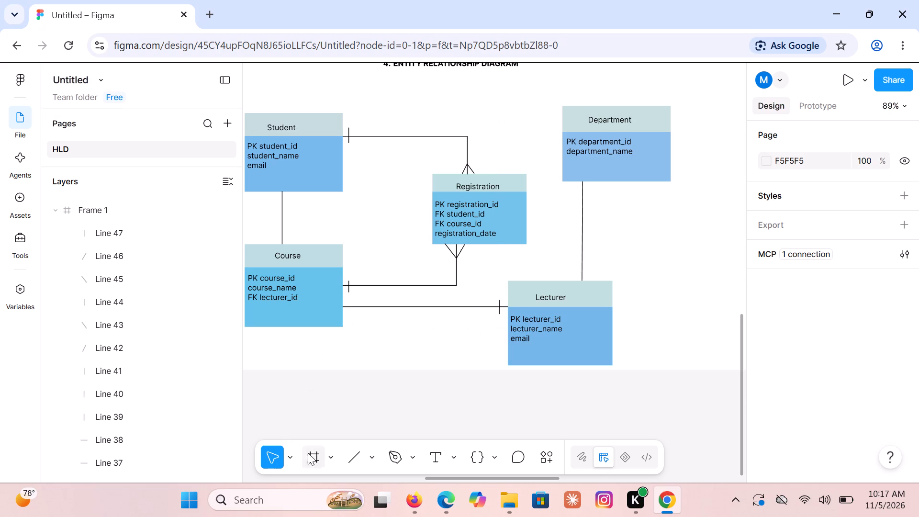
Draw the upper crow's-foot prong from beside Course's right edge down to the Course–Lecturer connector, about 22.7 long at about -41°.
click(352, 453)
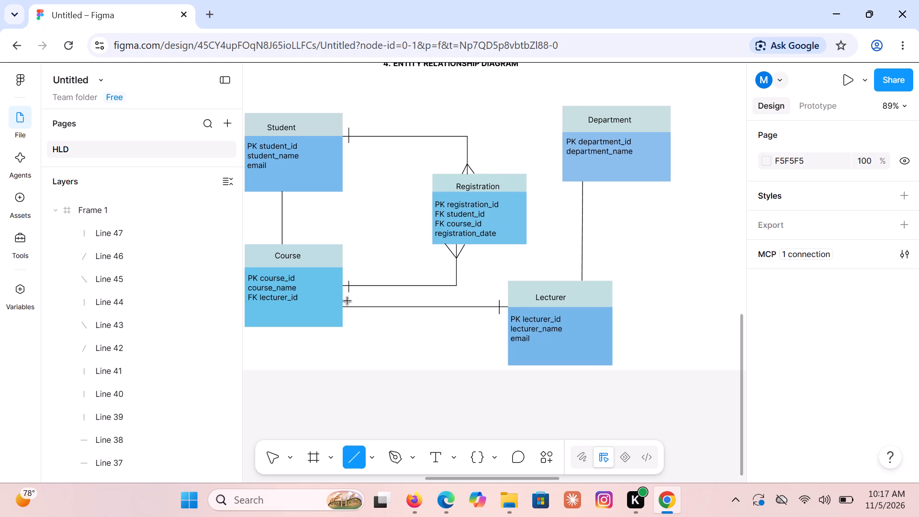
drag(344, 297, 353, 303)
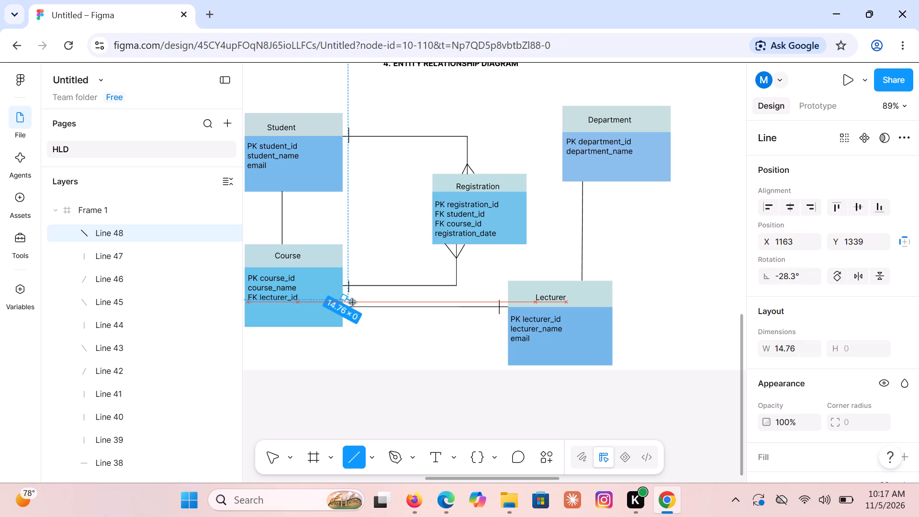
drag(353, 303, 355, 308)
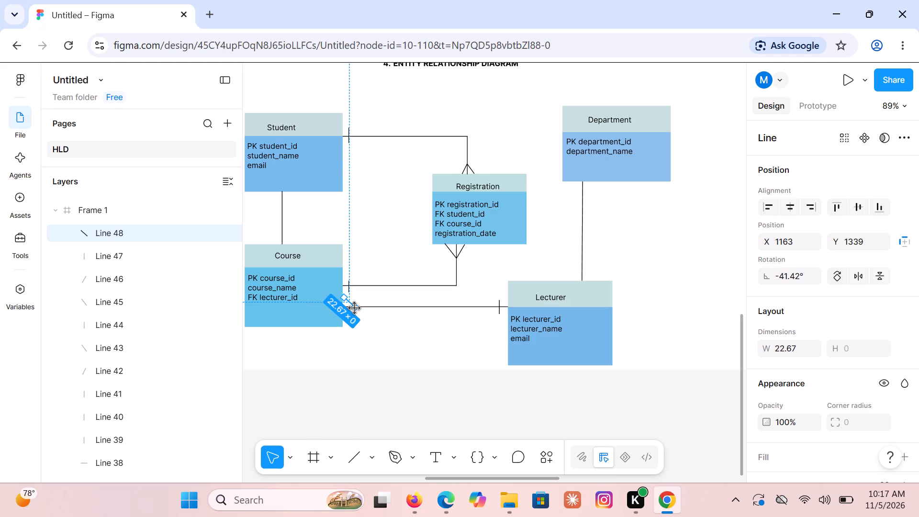
click(344, 297)
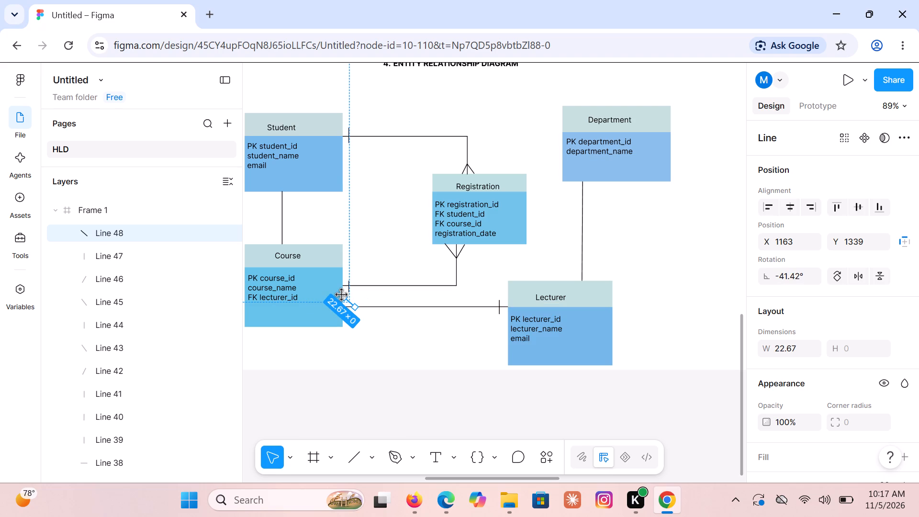
double_click(342, 295)
click(345, 347)
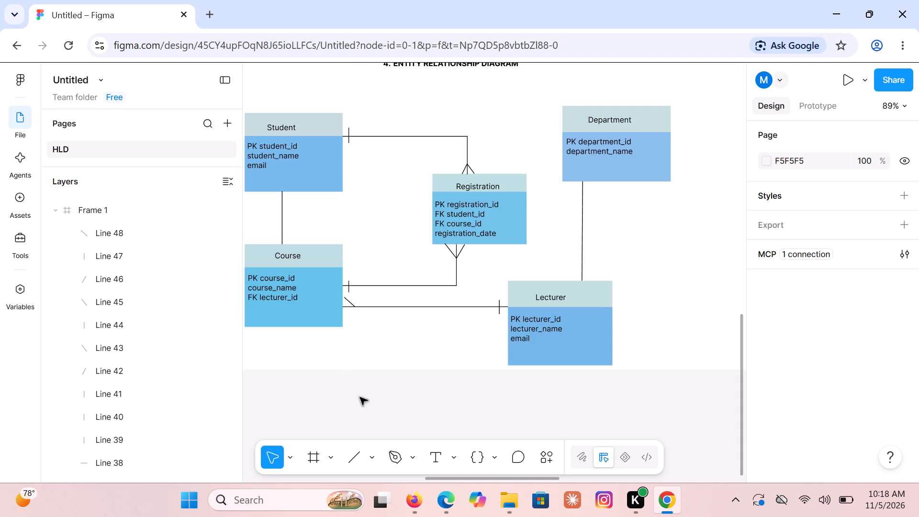
Draw the lower crow's-foot prong from beside Course's right edge up to the Course–Lecturer connector, about 19.2 long at about 39°.
click(349, 453)
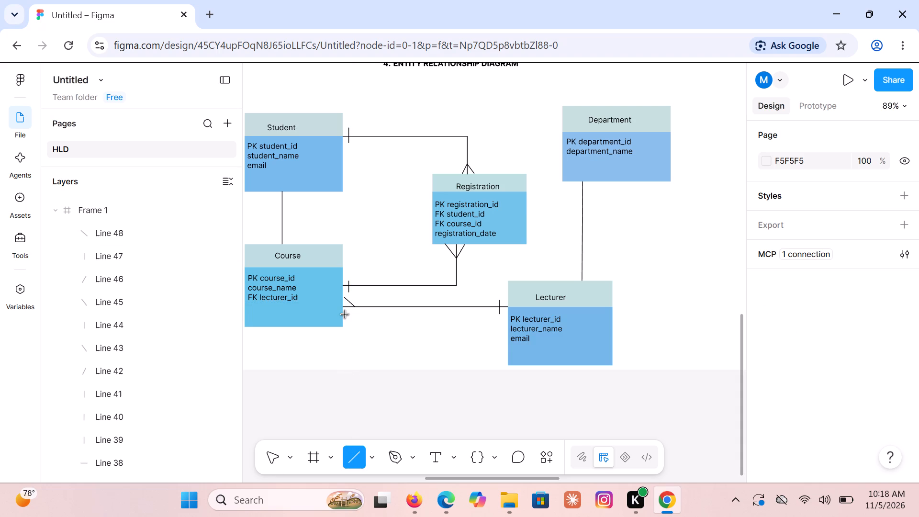
drag(345, 315, 353, 312)
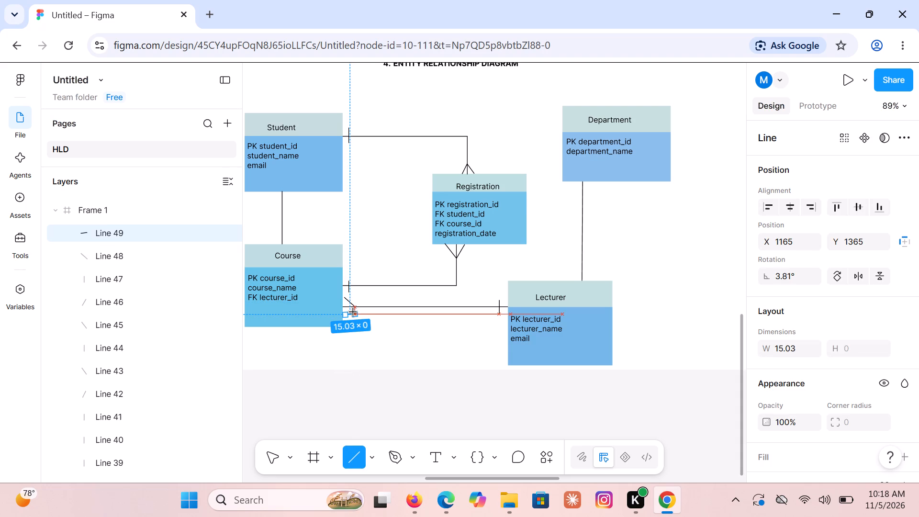
drag(353, 312, 354, 307)
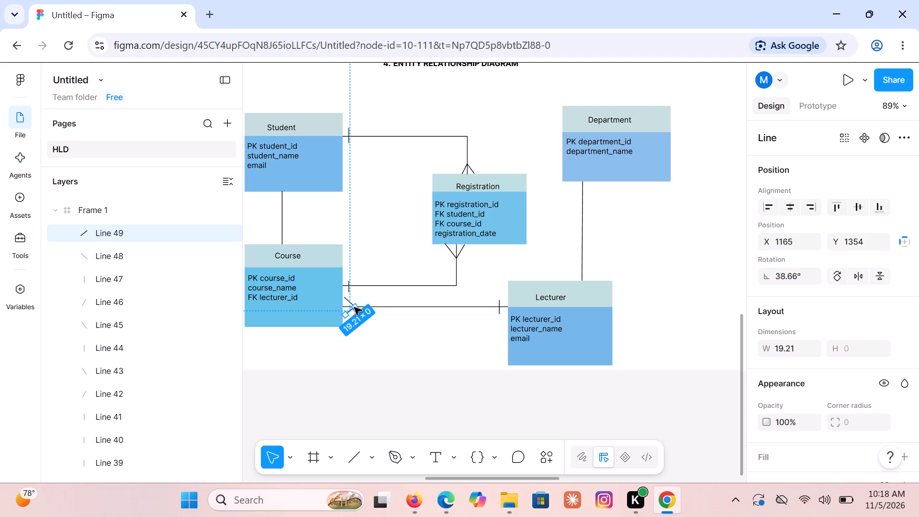
click(373, 341)
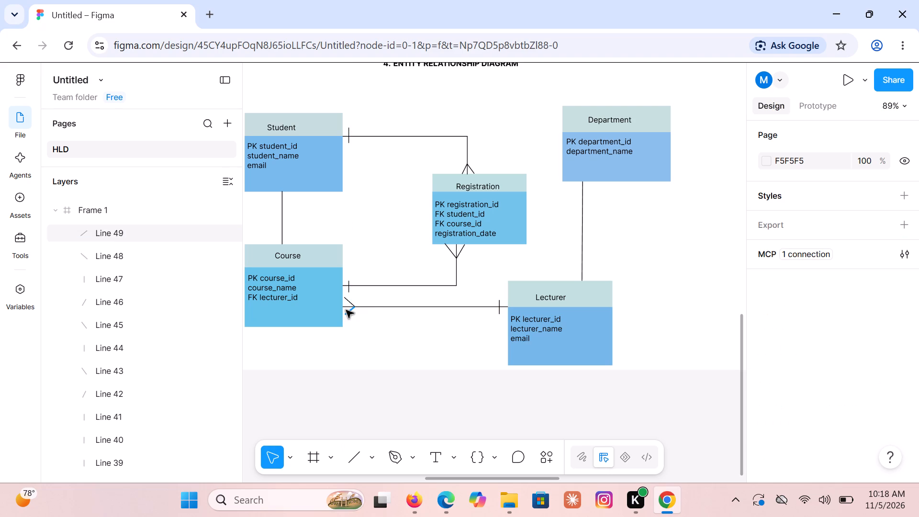
Extend the lower crow's-foot prong's outer end to Course's right edge, making the prong about 24.8 long at about 40°.
click(346, 310)
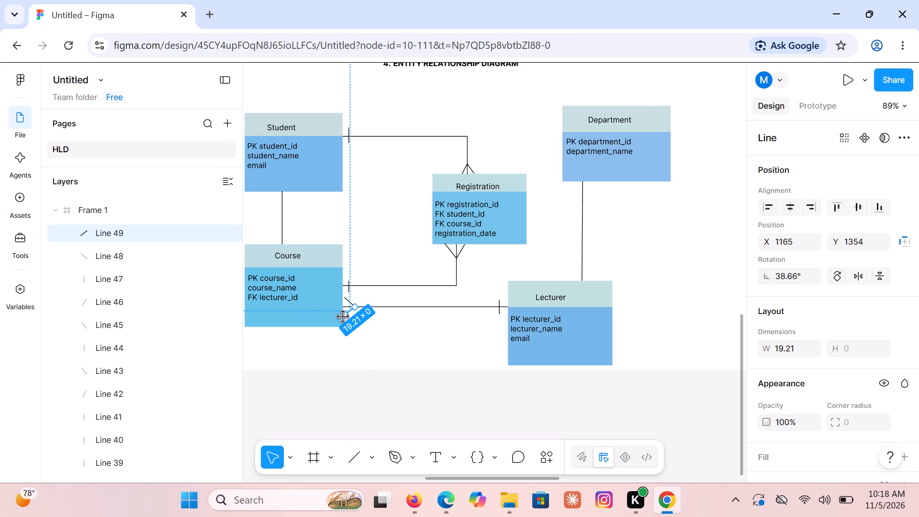
click(343, 317)
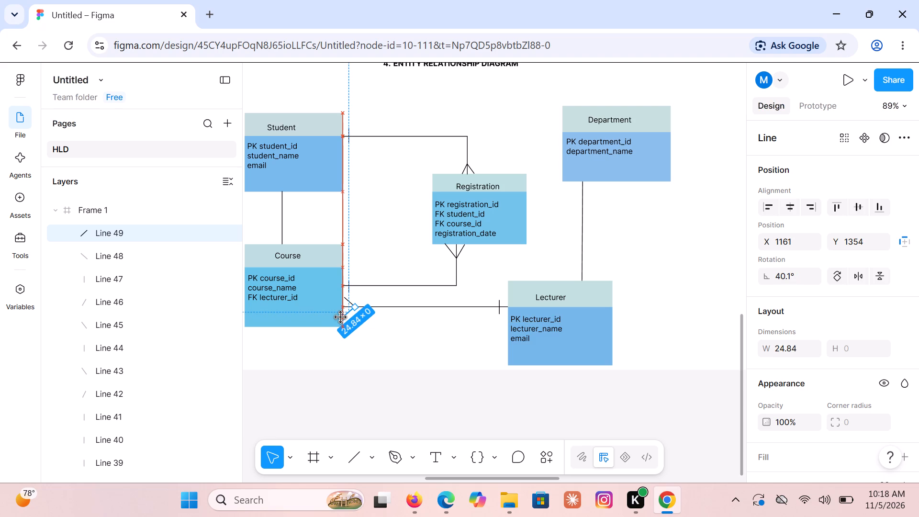
click(379, 339)
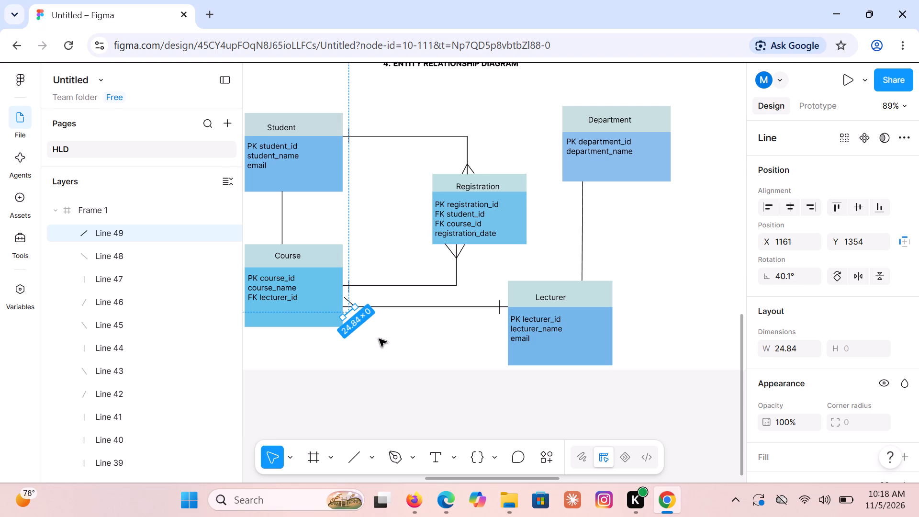
Extend the upper crow's-foot prong's outer end to Course's right edge, making the prong about 24.2 long at about -38°.
click(348, 296)
click(347, 297)
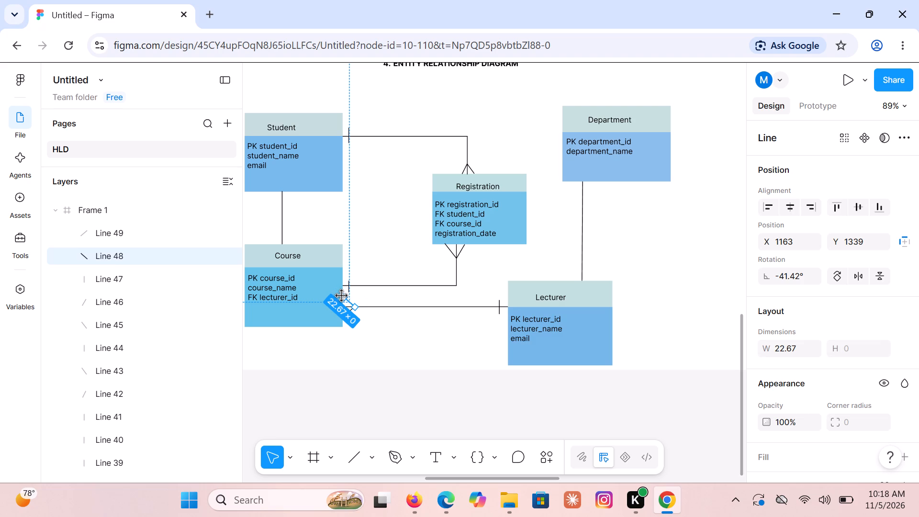
click(342, 296)
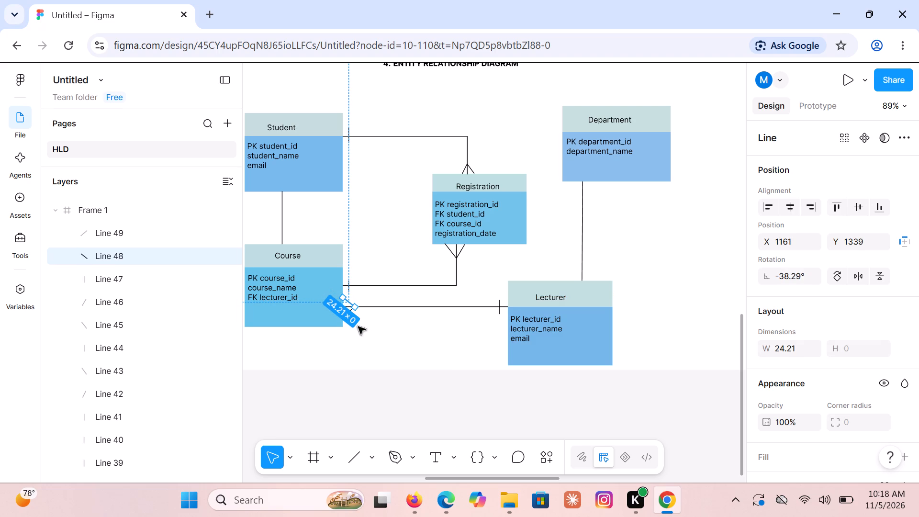
click(383, 331)
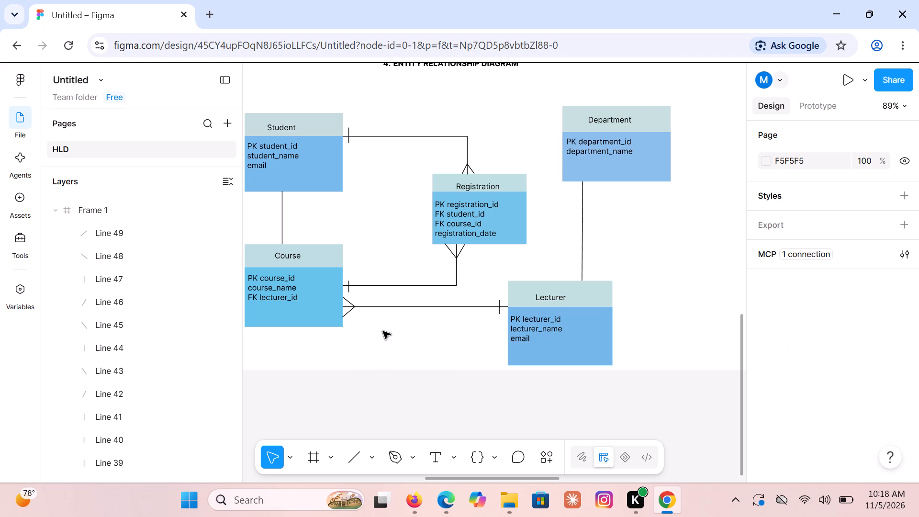
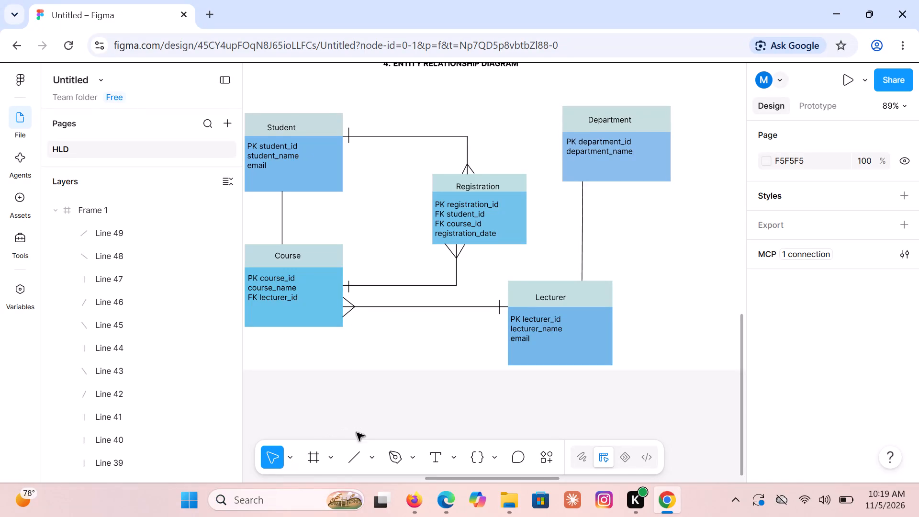
Draw a horizontal one-cardinality mark 32 long across the Department–Lecturer connector, just below the Department box.
click(356, 450)
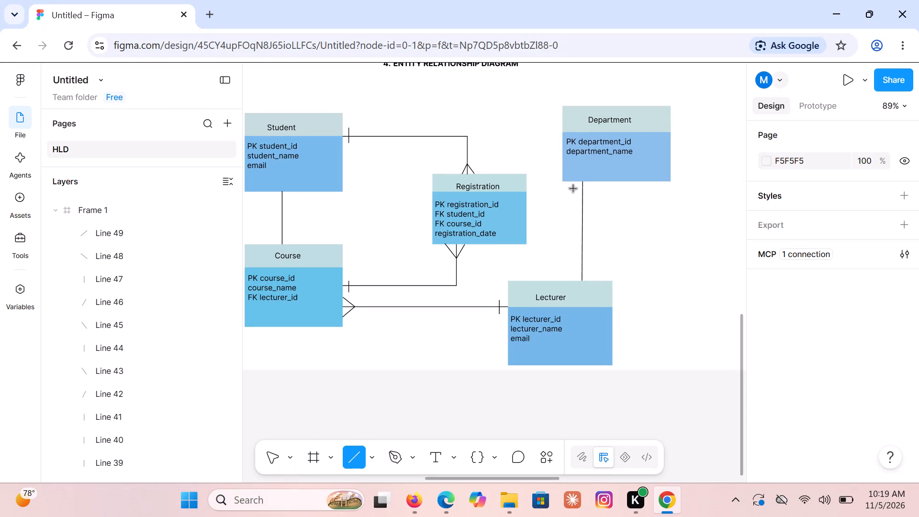
drag(573, 189, 581, 189)
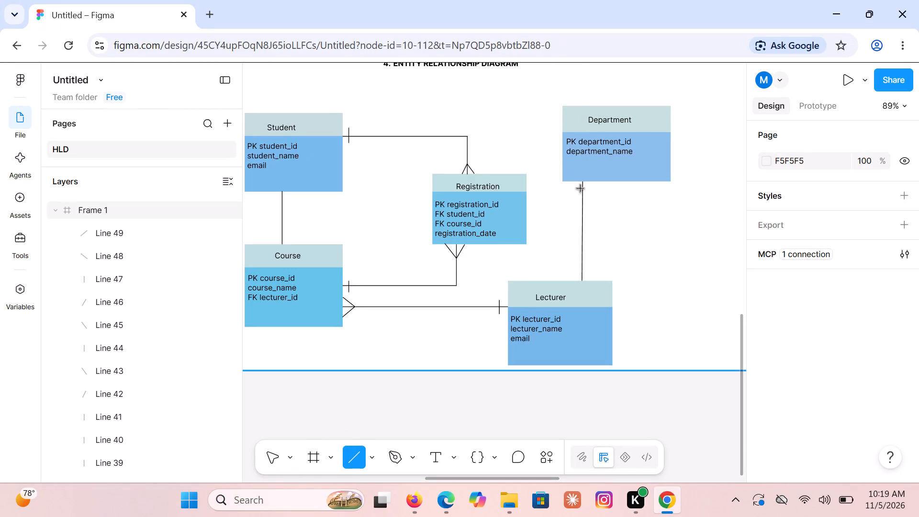
drag(581, 189, 594, 187)
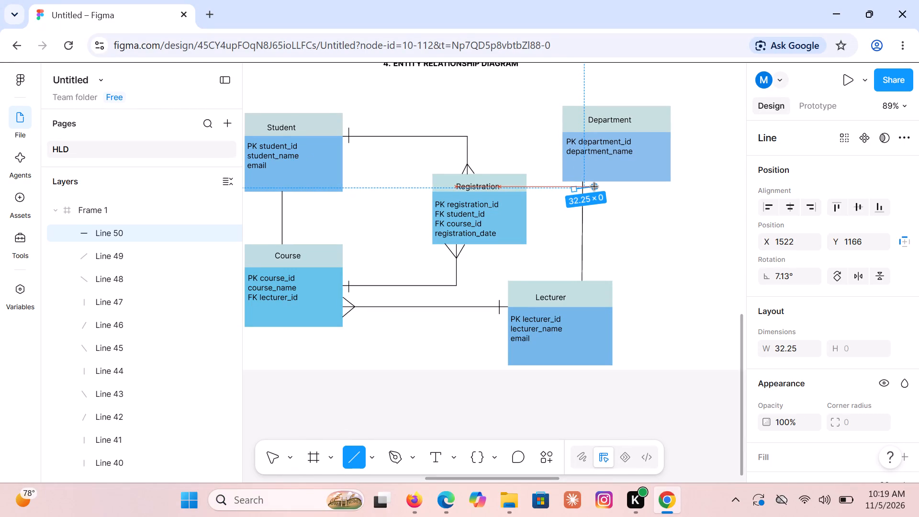
drag(594, 187, 594, 190)
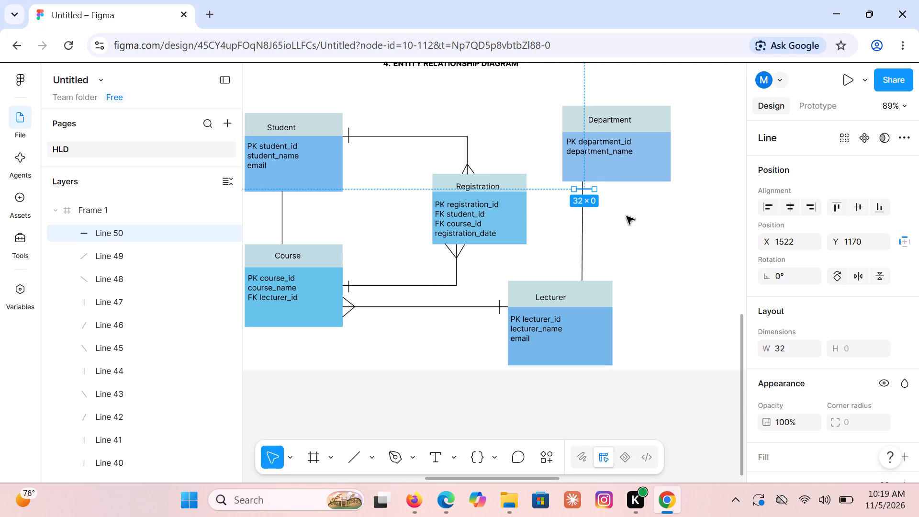
click(627, 216)
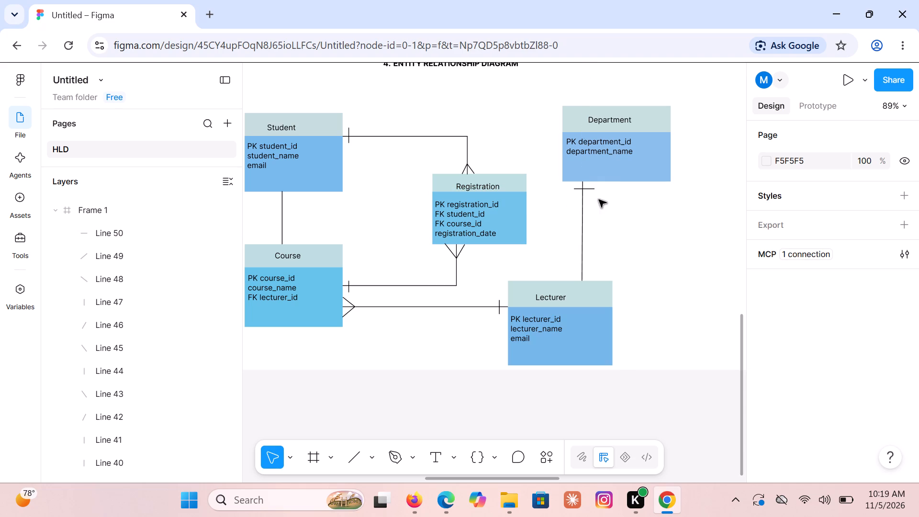
Centre the horizontal one-cardinality mark below the Department box on the Department–Lecturer connector, at about X 1524, Y 1170.
click(591, 187)
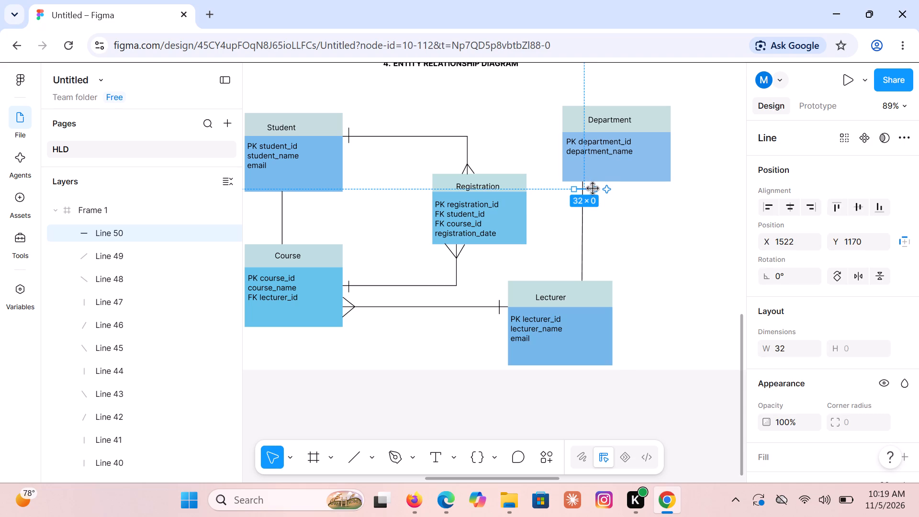
drag(593, 189, 589, 190)
click(614, 199)
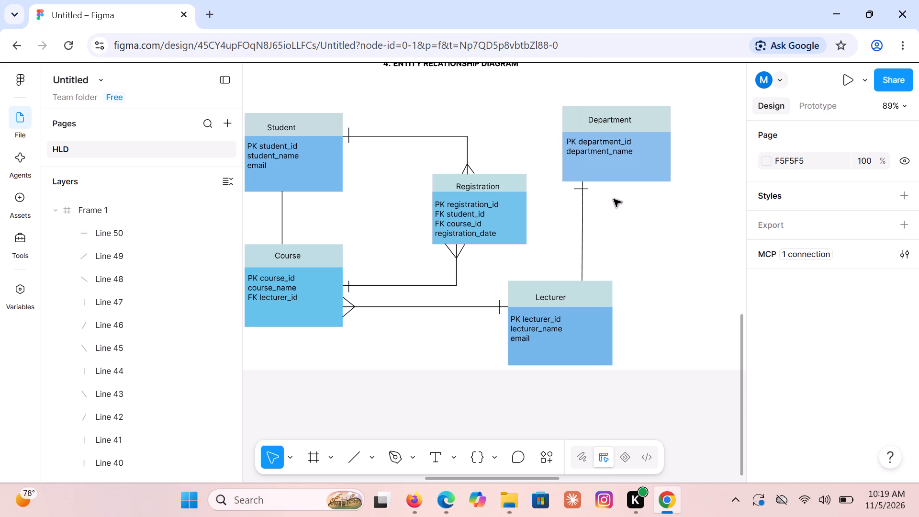
click(578, 189)
click(578, 189)
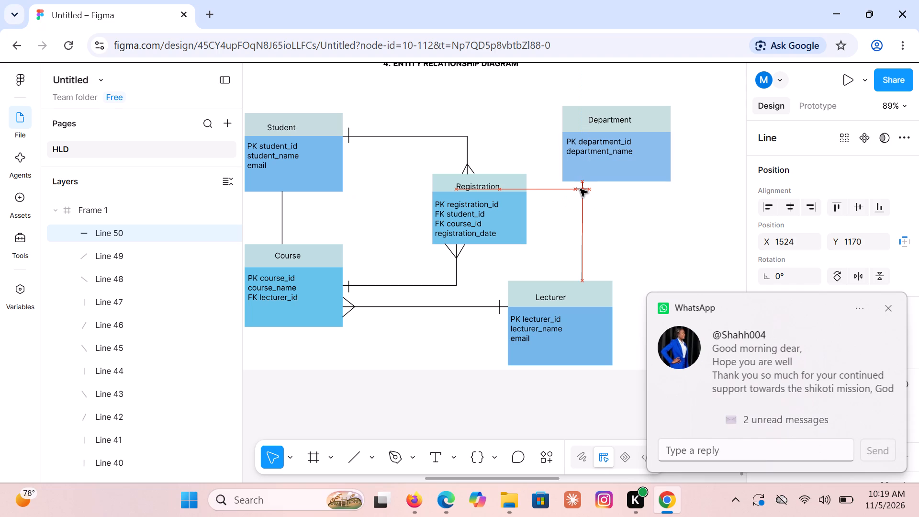
click(633, 204)
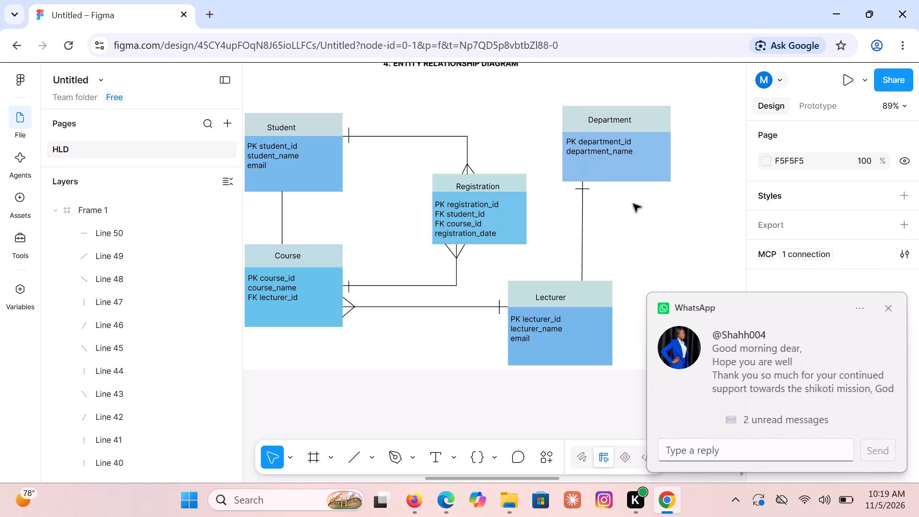
Draw the left crow's-foot prong from the Department–Lecturer connector down to Lecturer's top edge, about 25.6 long at about -129°.
click(347, 461)
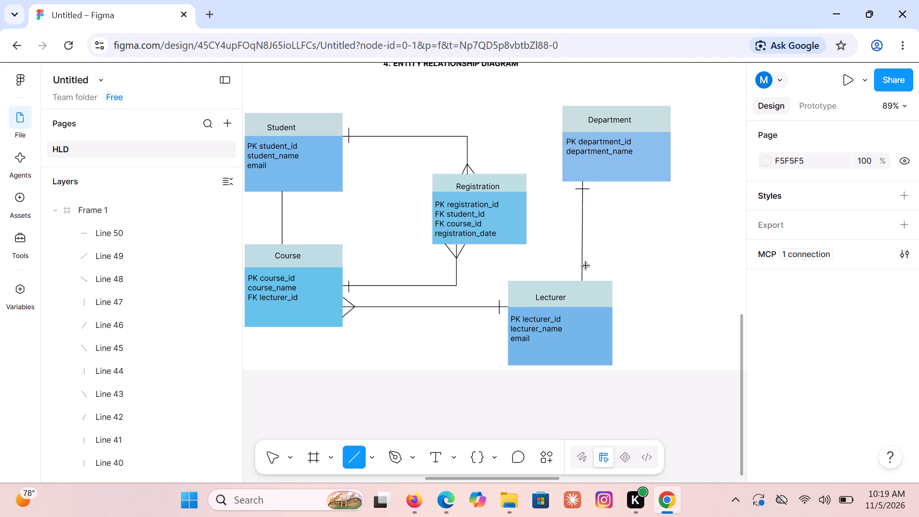
drag(581, 268, 571, 279)
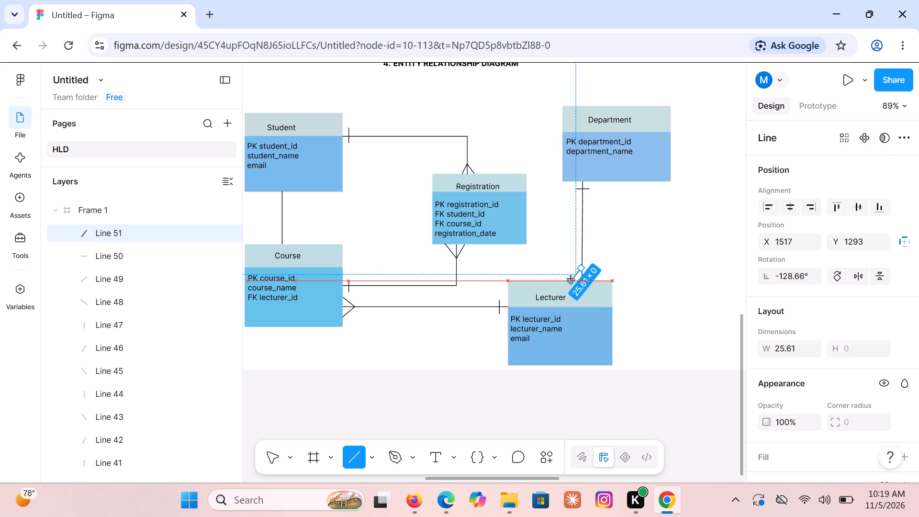
drag(571, 279, 570, 280)
click(617, 255)
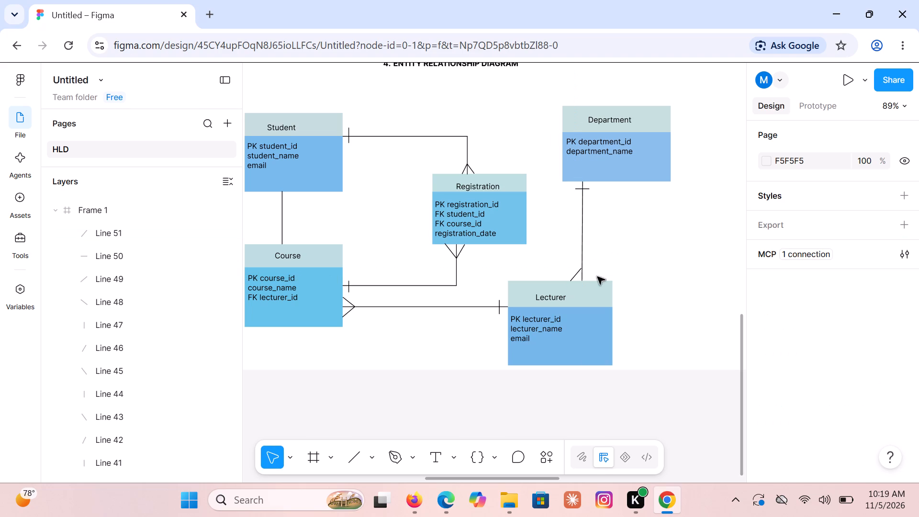
Draw the right crow's-foot prong from the Department–Lecturer connector down to Lecturer's top edge.
click(356, 462)
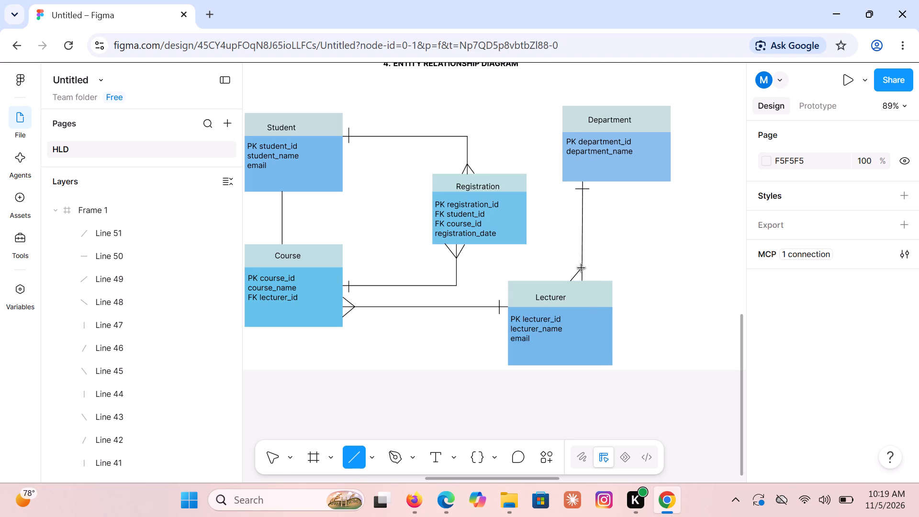
Draw the right crow's-foot prong from the lower part of the Department–Lecturer connector diagonally down toward Lecturer's top edge.
drag(582, 268, 586, 271)
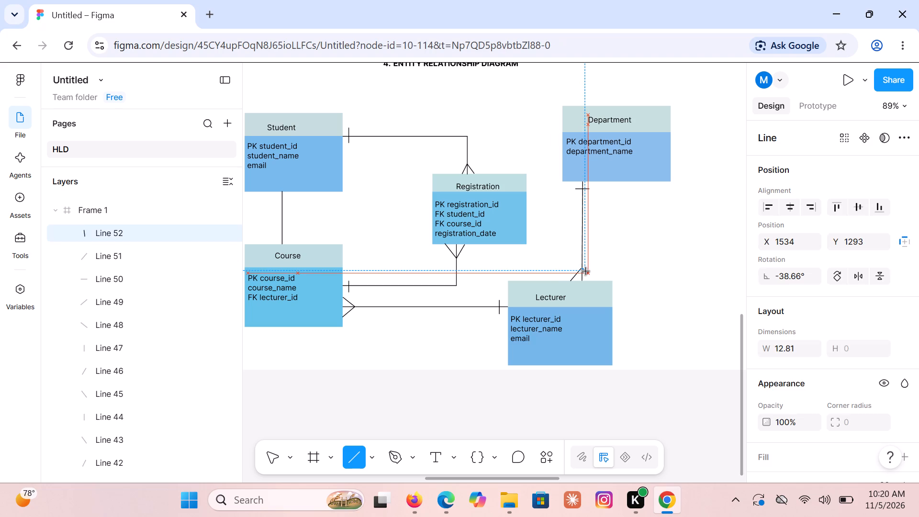
drag(586, 271, 590, 278)
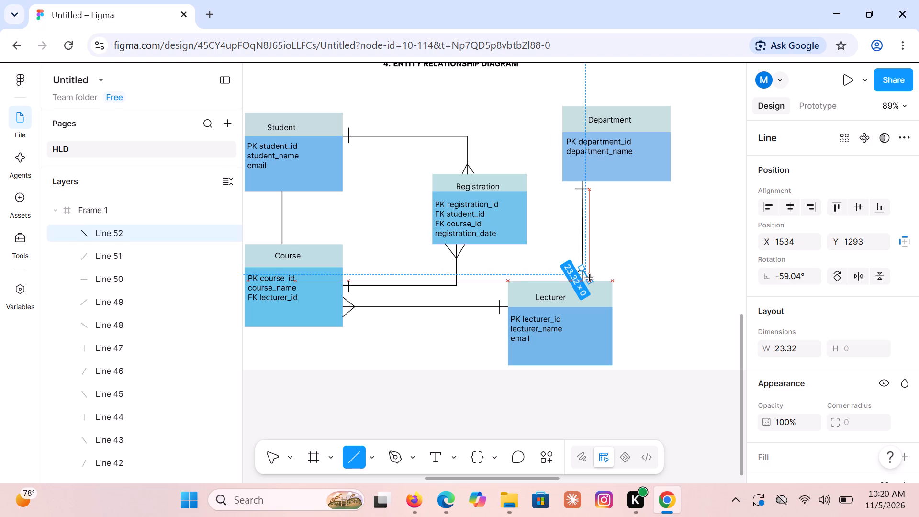
drag(590, 278, 591, 277)
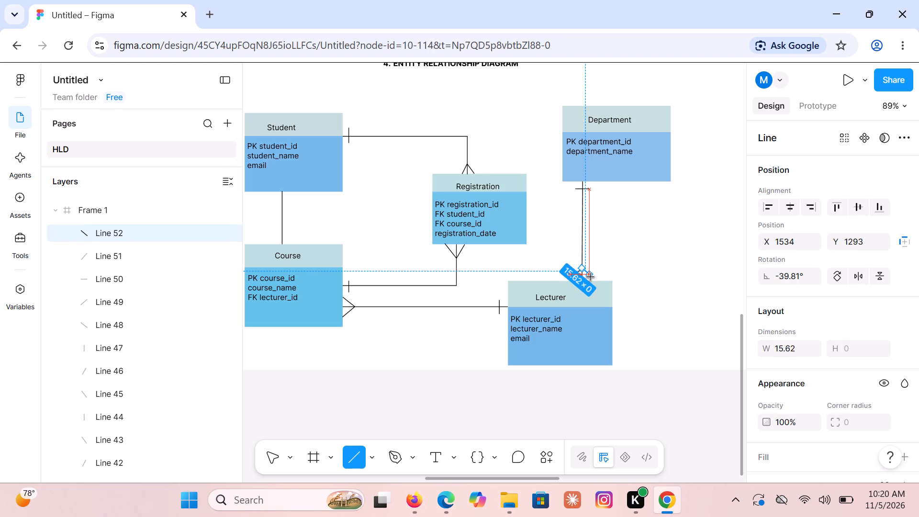
Extend the right crow's-foot prong's outer end to Lecturer's top edge, making the prong about 23.3 long at about -59°.
drag(591, 277, 592, 279)
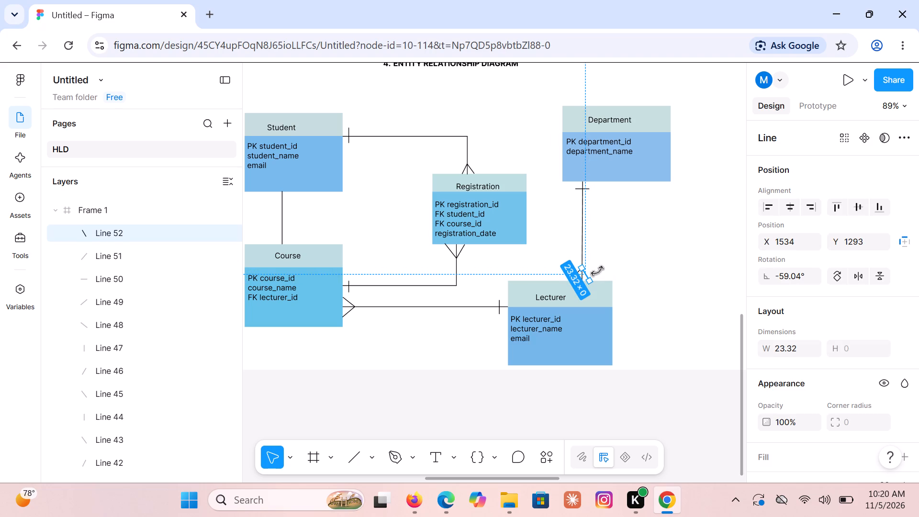
click(598, 270)
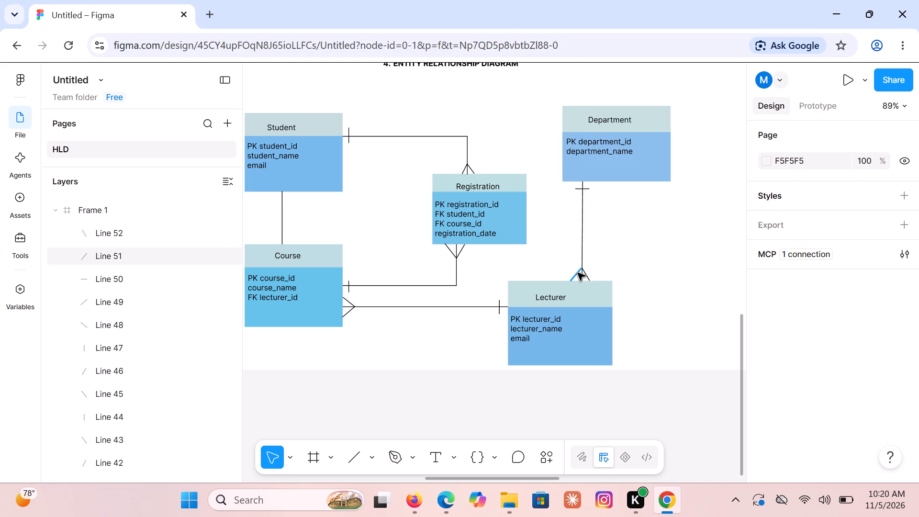
Move the left crow's-foot prong's outer end inward along Lecturer's top edge, making the prong about 22.8 long at about -119°.
click(578, 273)
click(582, 268)
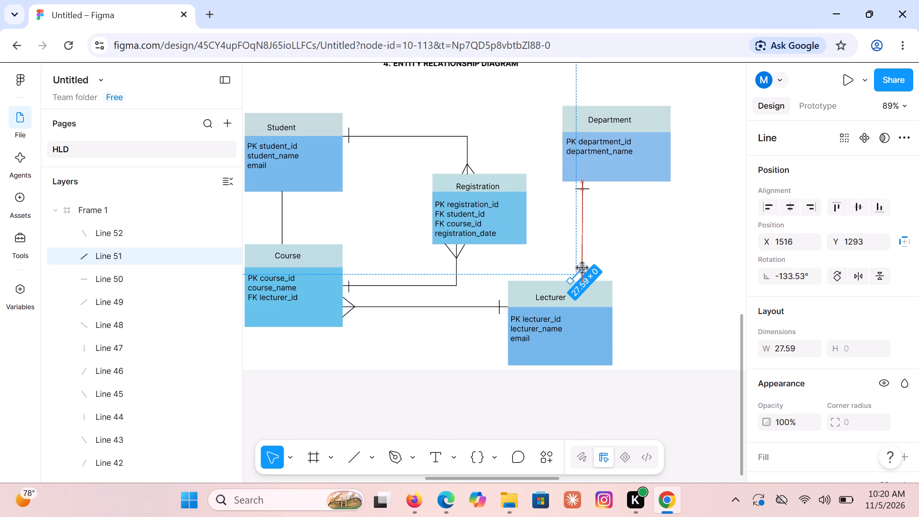
click(619, 256)
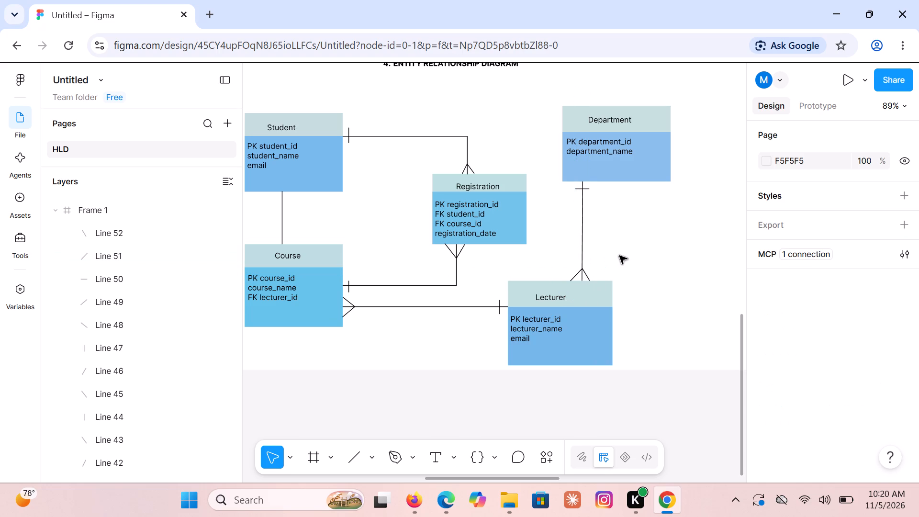
click(571, 278)
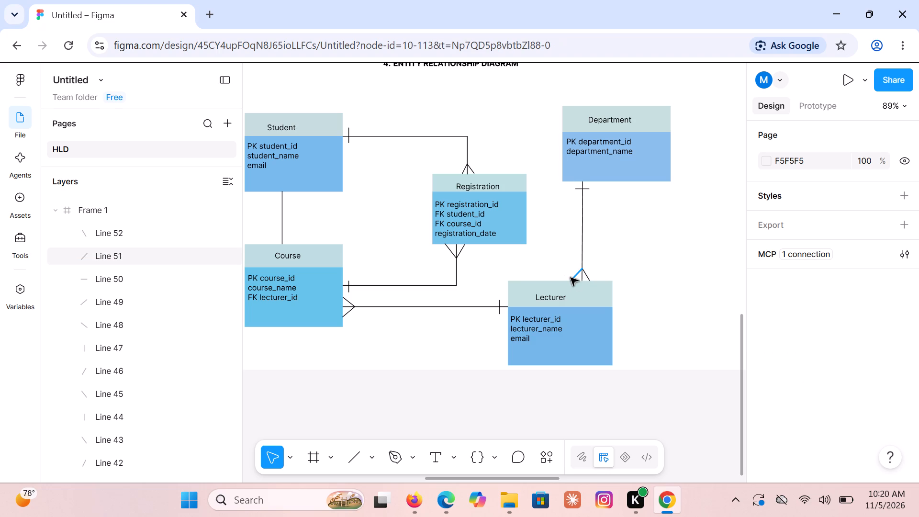
drag(571, 279, 573, 279)
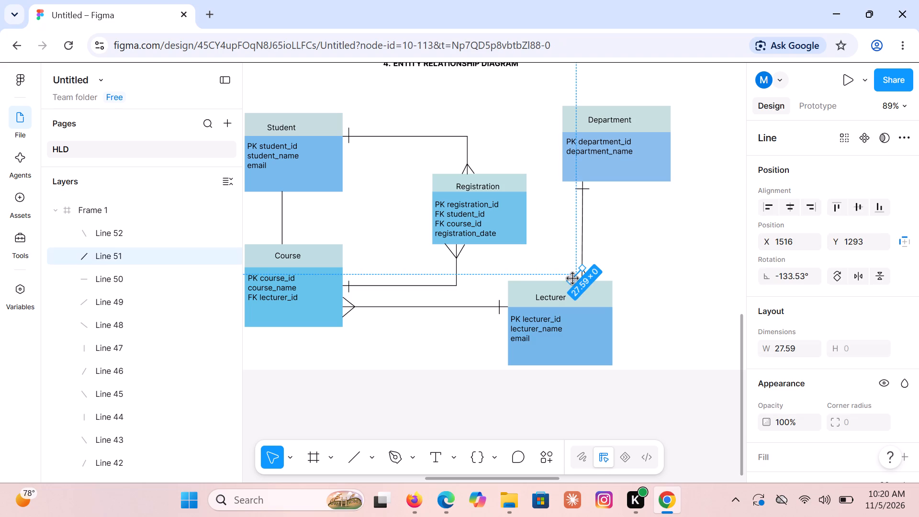
drag(573, 279, 575, 278)
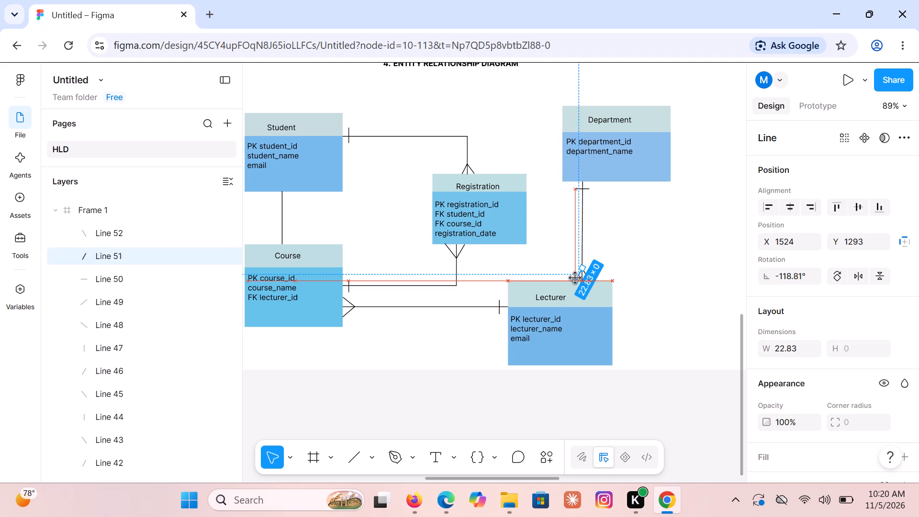
drag(575, 278, 575, 278)
click(633, 239)
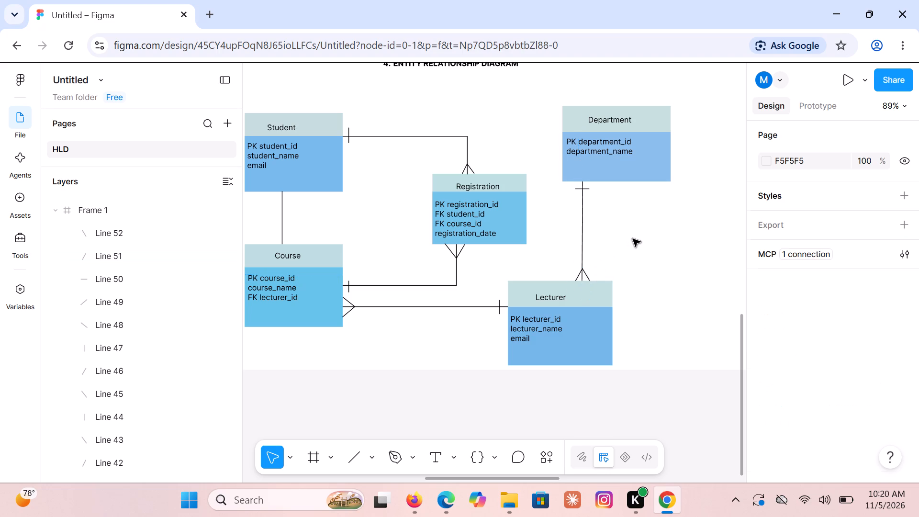
click(624, 239)
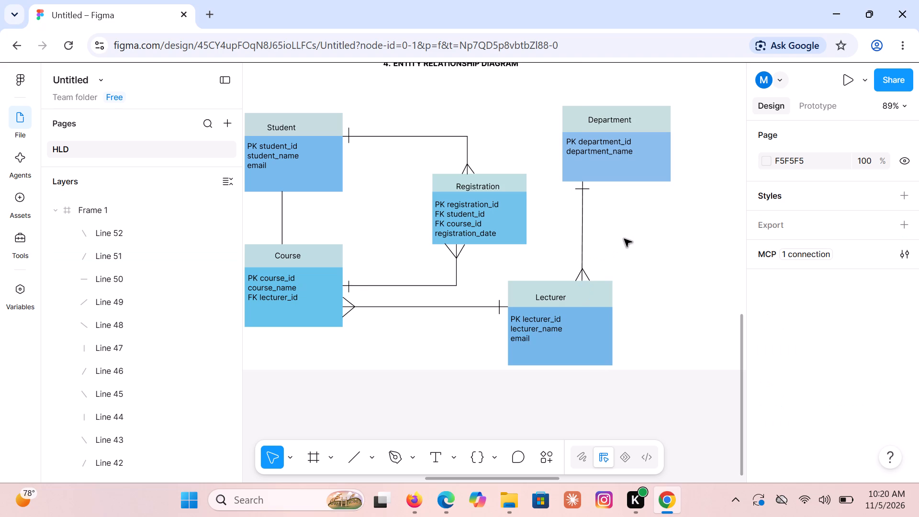
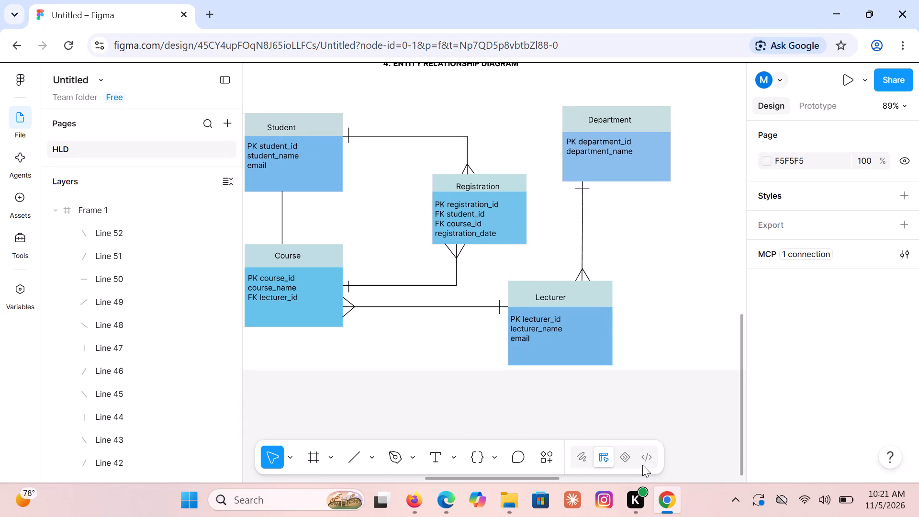
Minimize the Chrome window containing the Figma entity relationship diagram.
click(833, 6)
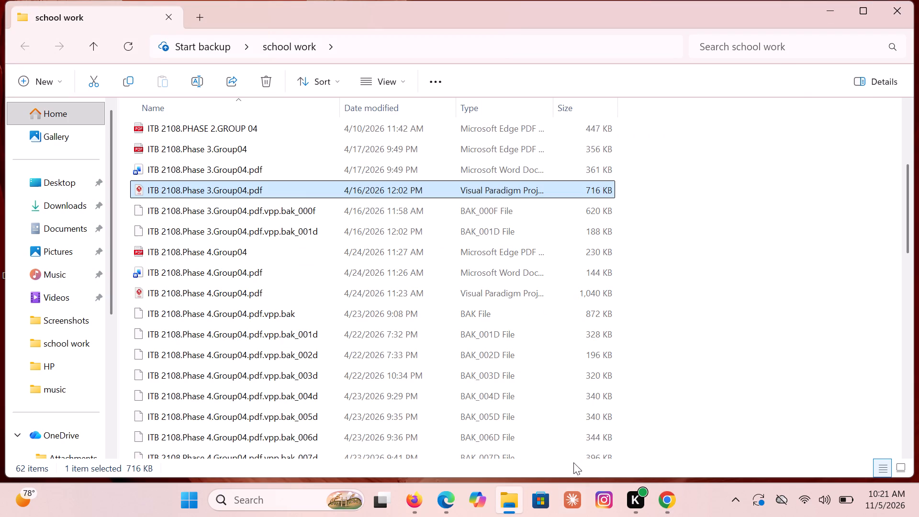
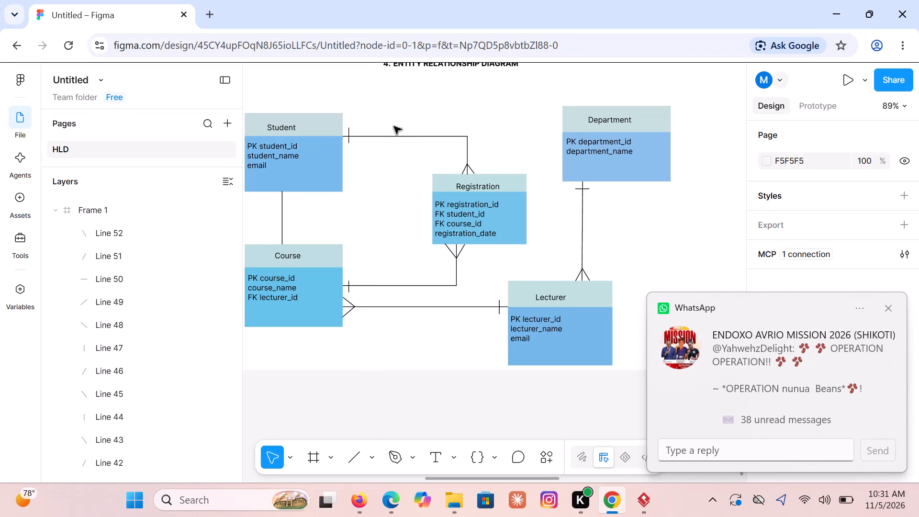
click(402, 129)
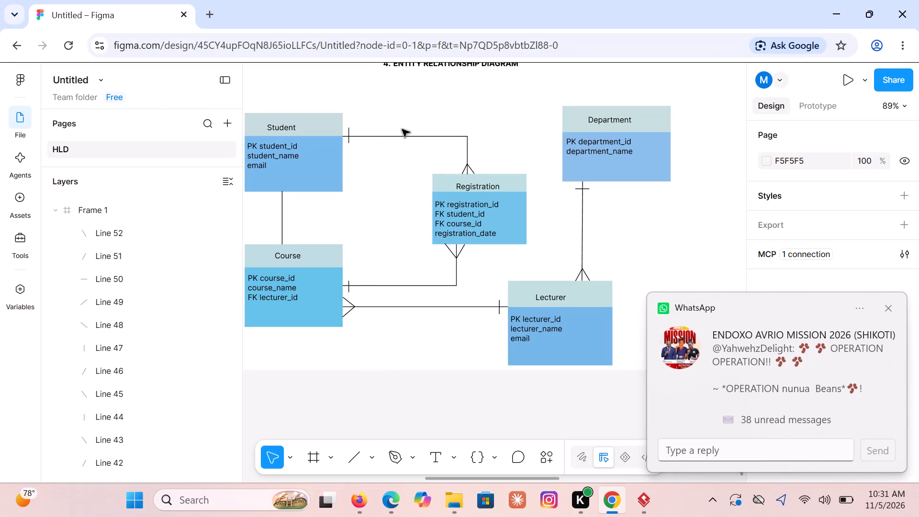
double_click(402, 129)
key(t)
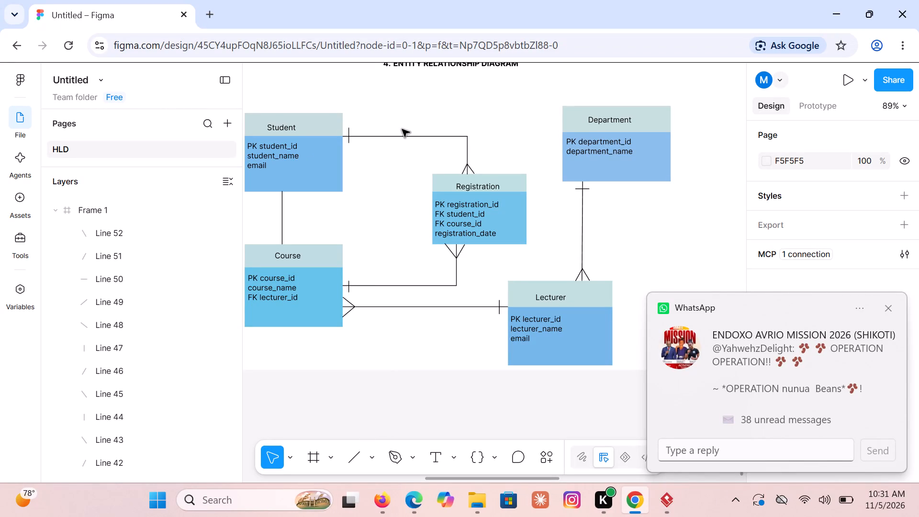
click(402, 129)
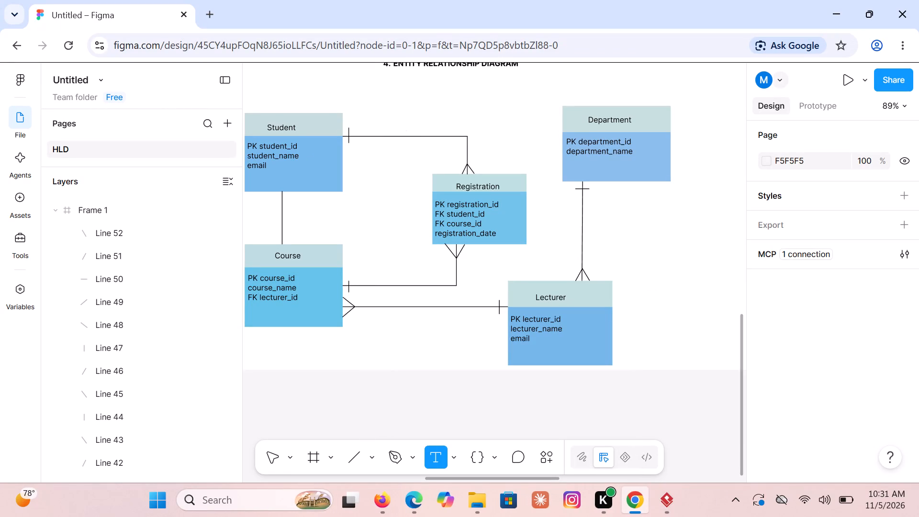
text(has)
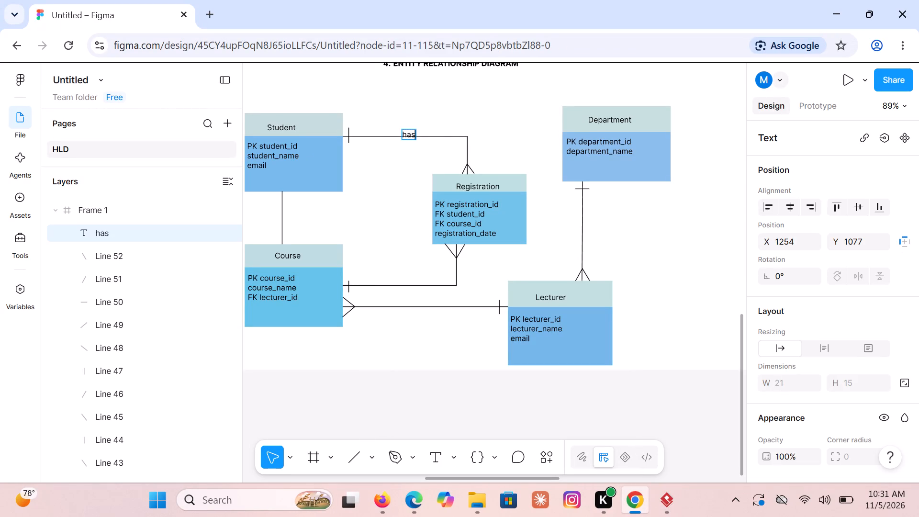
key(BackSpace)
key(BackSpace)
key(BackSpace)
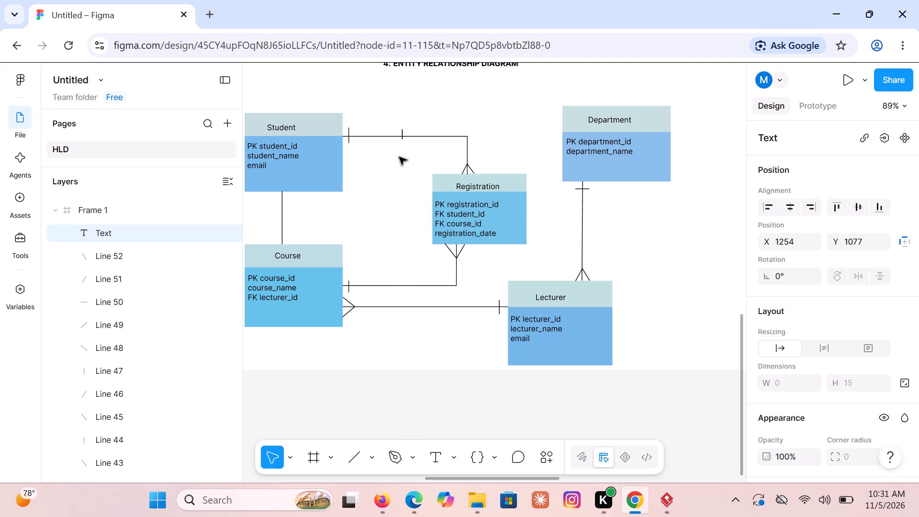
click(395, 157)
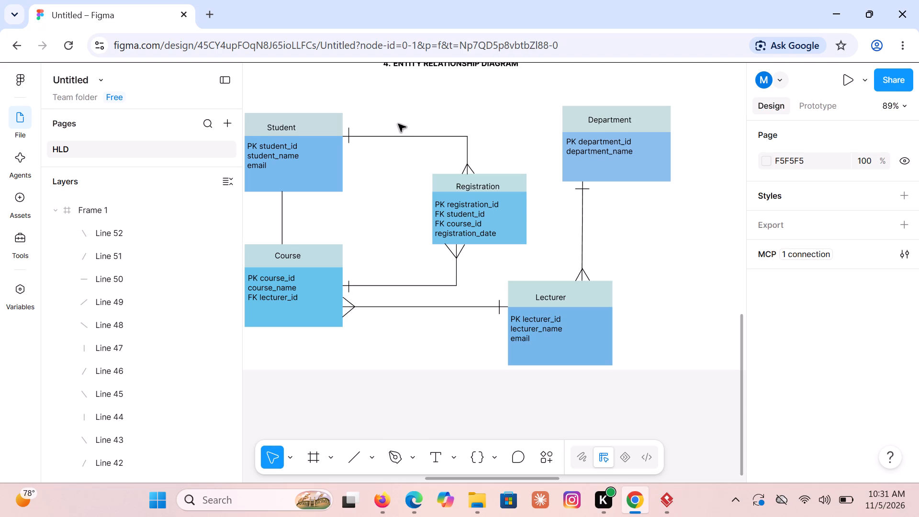
Add the relationship label "has" just above the connector between the Student and Registration entities.
key(t)
click(398, 124)
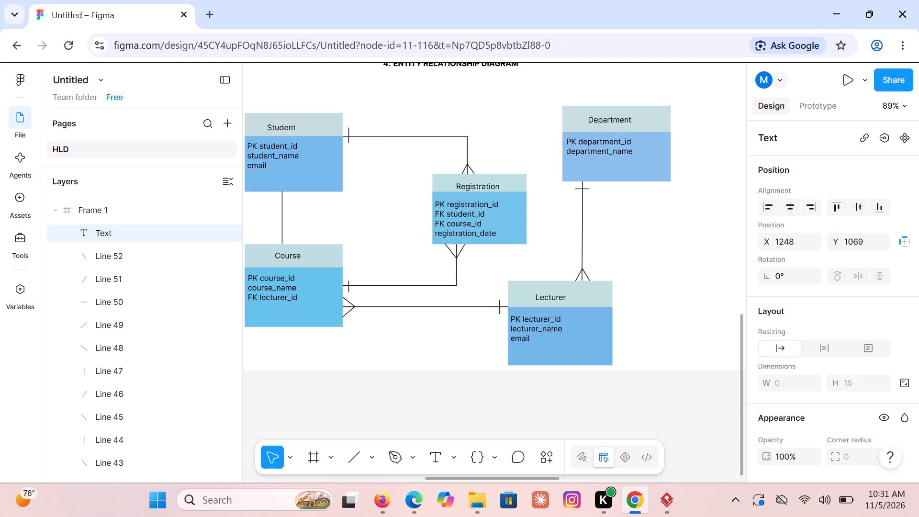
text(has)
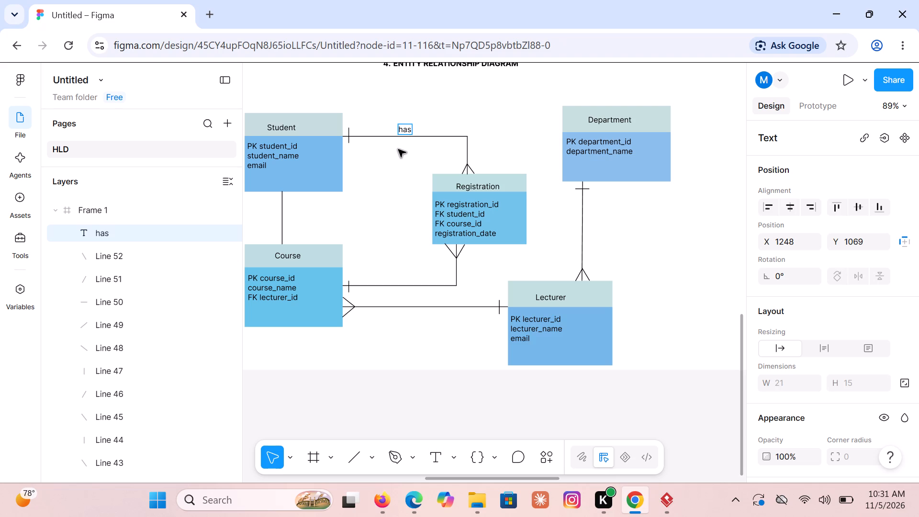
click(398, 150)
click(398, 150)
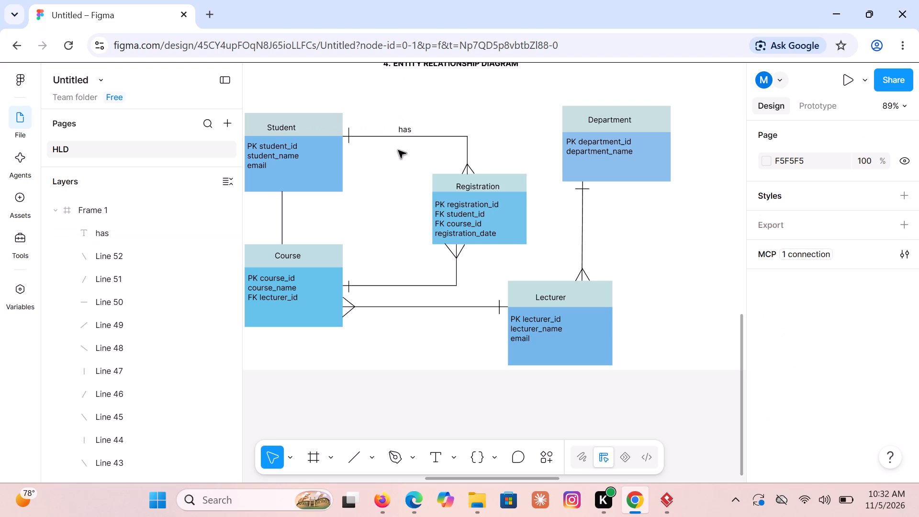
Add the relationship label "appears" just above the connector between the Course and Registration entities.
key(t)
click(391, 274)
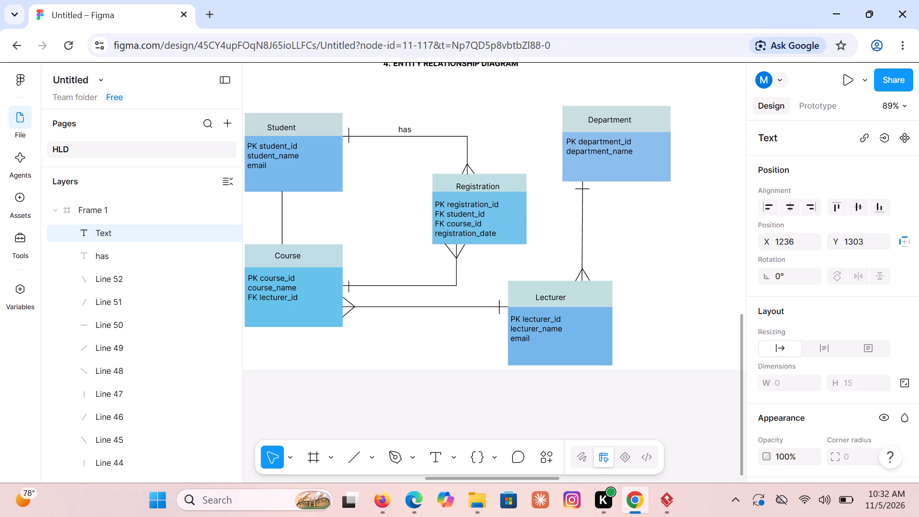
text(appears)
click(403, 320)
click(403, 320)
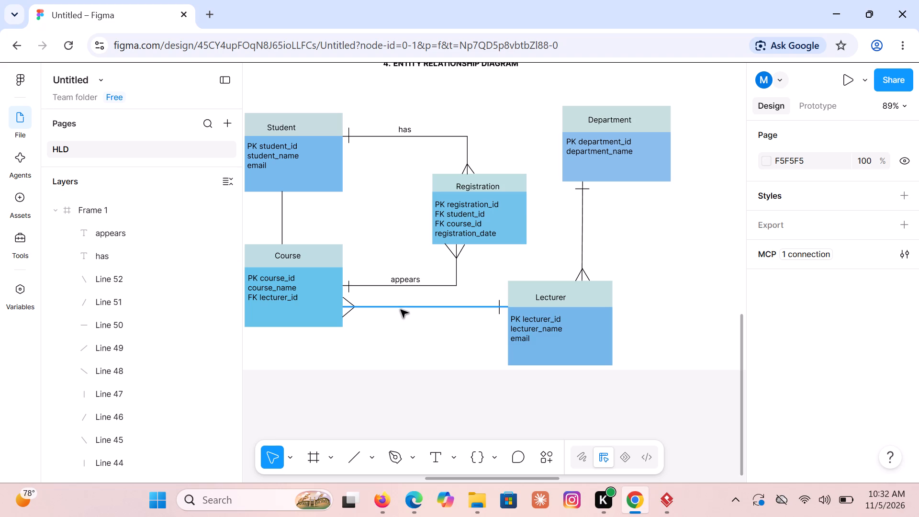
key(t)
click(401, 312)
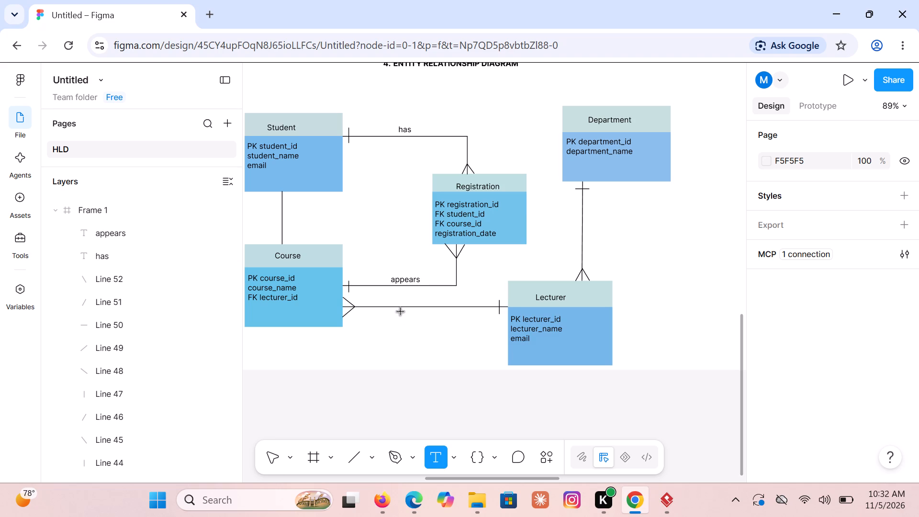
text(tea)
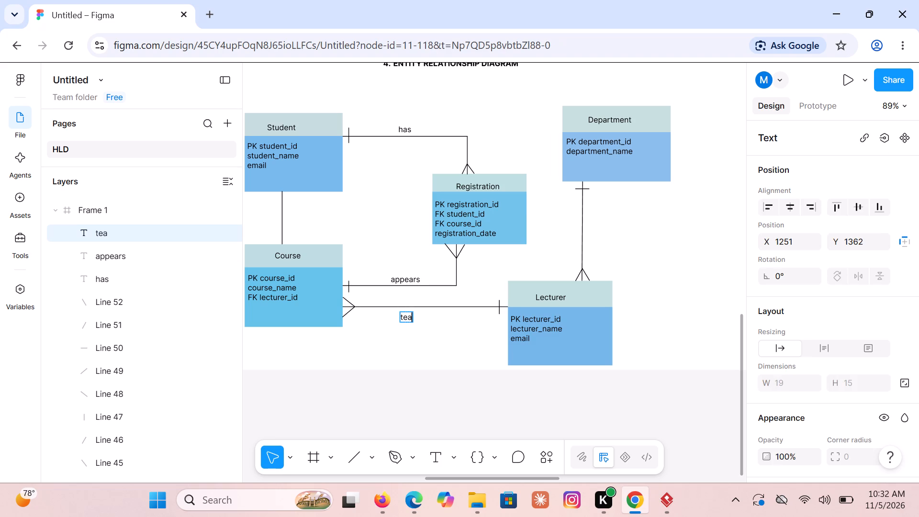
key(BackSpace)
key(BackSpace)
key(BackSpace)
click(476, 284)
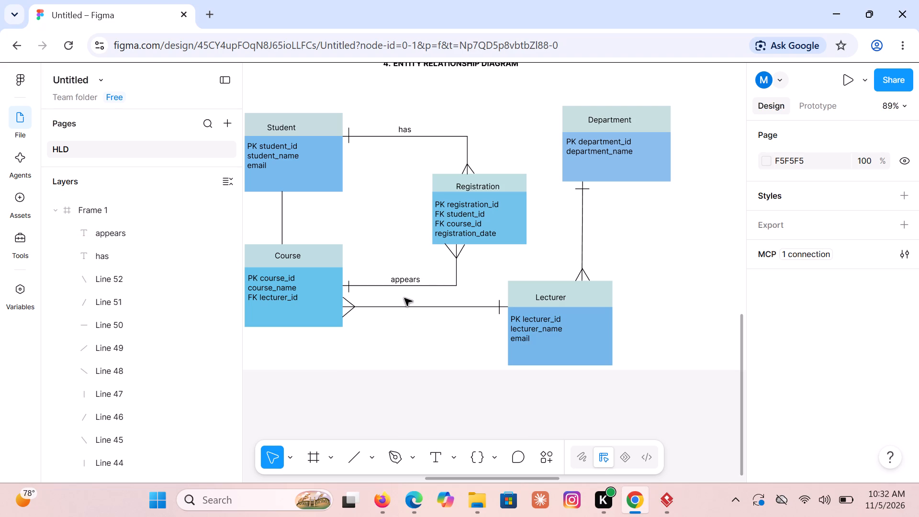
Add the relationship label "teaches" just above the connector between the Lecturer and Course entities.
key(t)
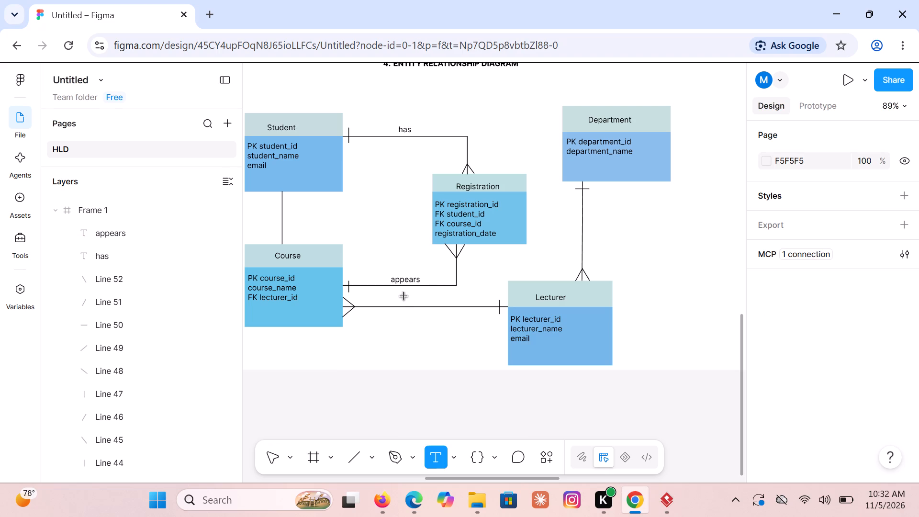
click(404, 296)
text(tea)
text(ch)
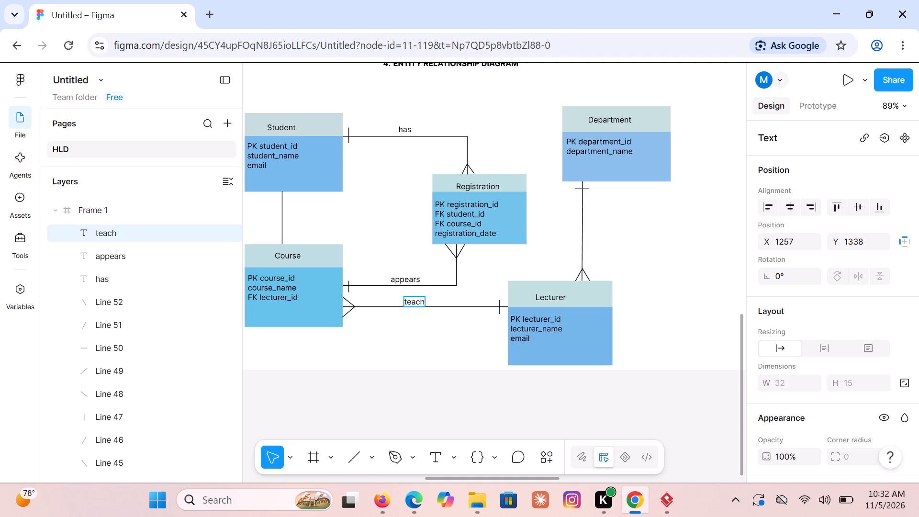
text(es)
click(656, 220)
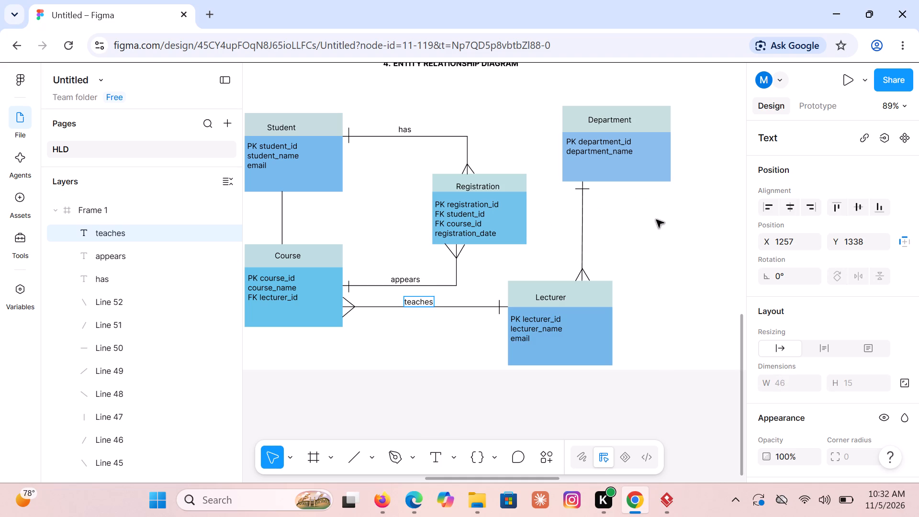
click(656, 220)
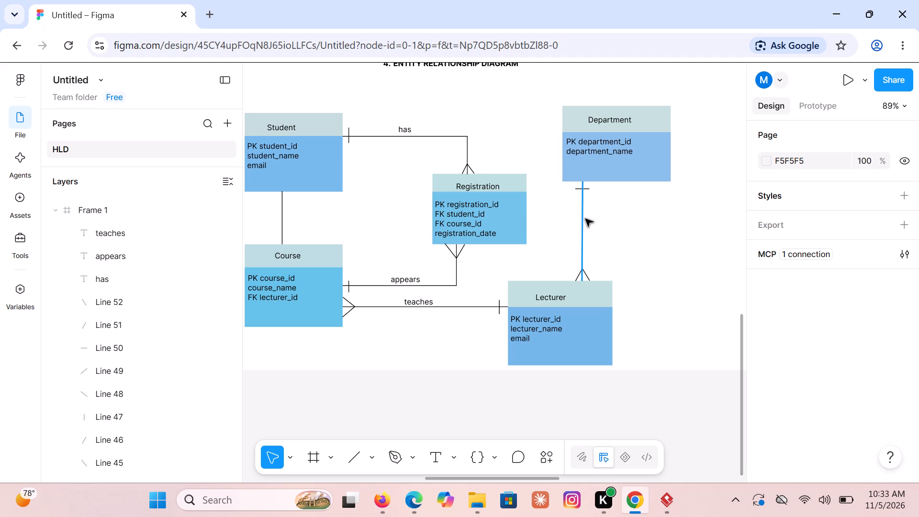
Add the relationship label "has" beside the vertical connector between the Department and Lecturer entities.
key(t)
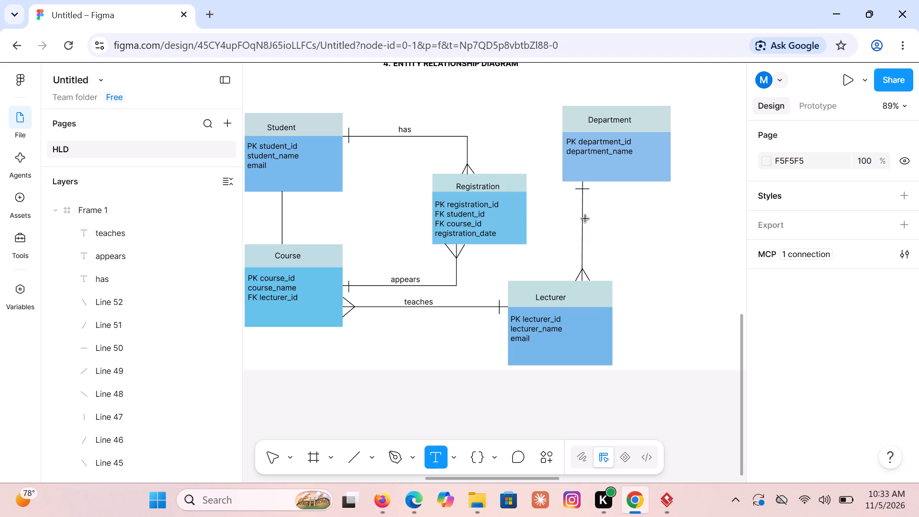
click(585, 219)
text(has)
click(651, 222)
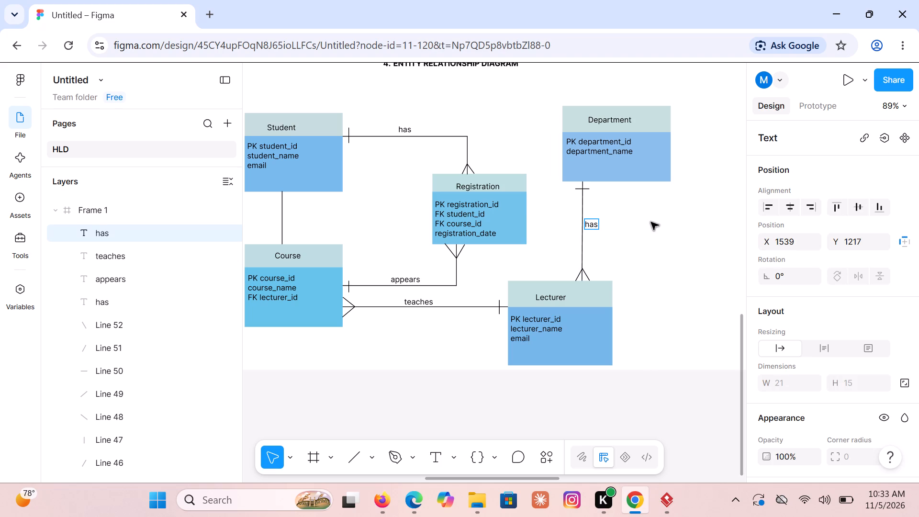
click(651, 222)
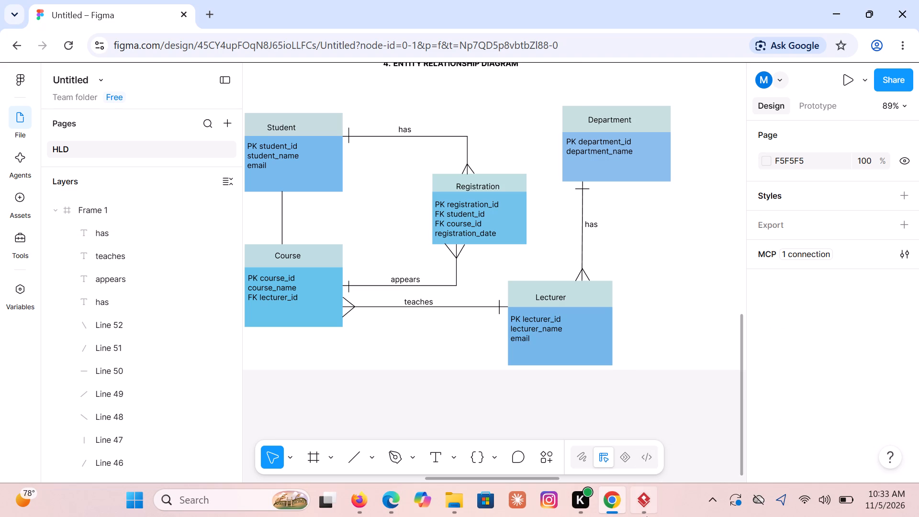
Switch to Visual Paradigm to check the reference ERD's entities and relationships, and return to the Figma diagram in Chrome.
click(637, 499)
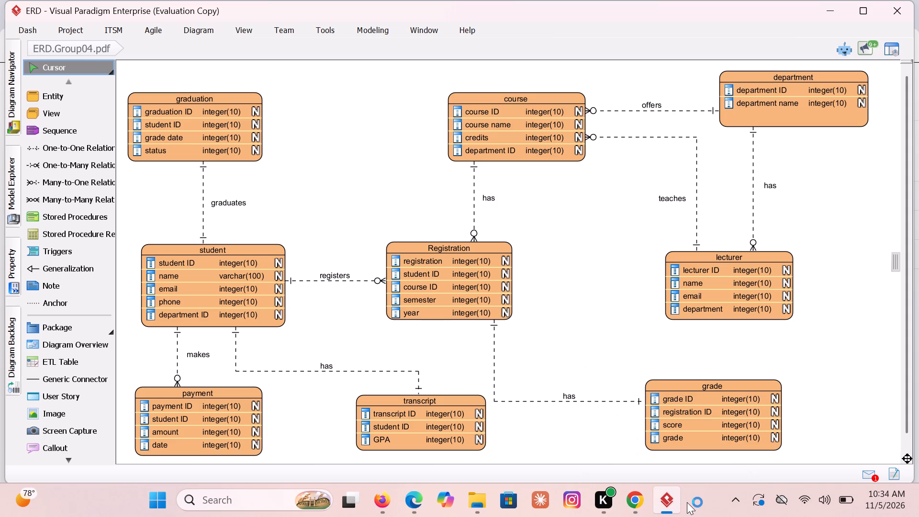
click(640, 504)
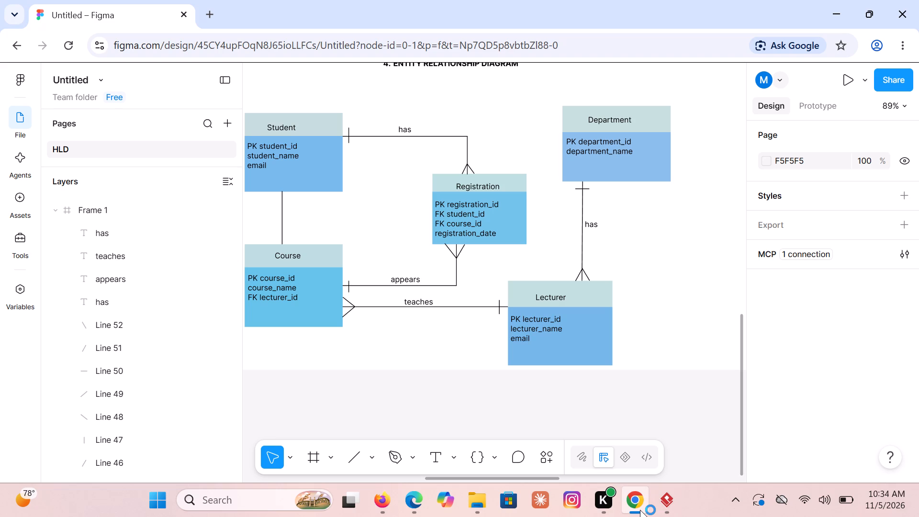
Draw a rectangle about 163 × 118 for a new entity body and move it into the empty space beside Department.
key(Right)
key(Right)
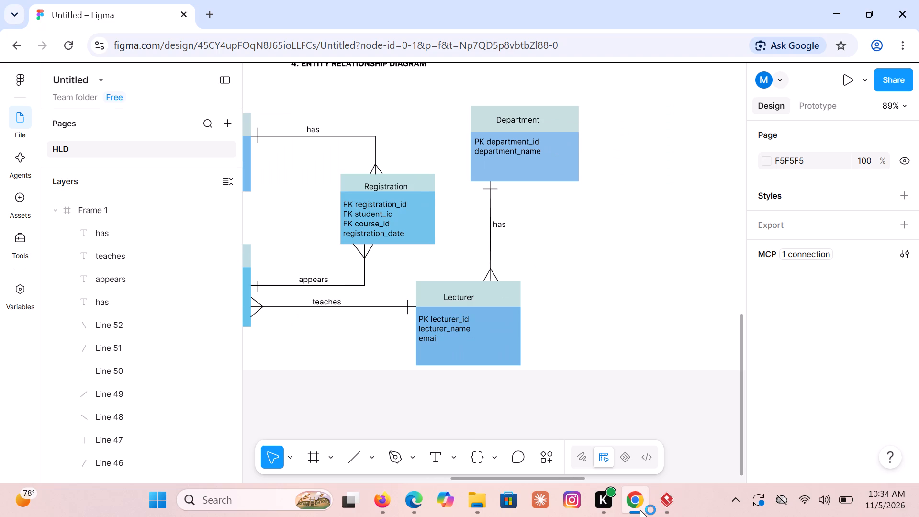
key(Right)
key(Right)
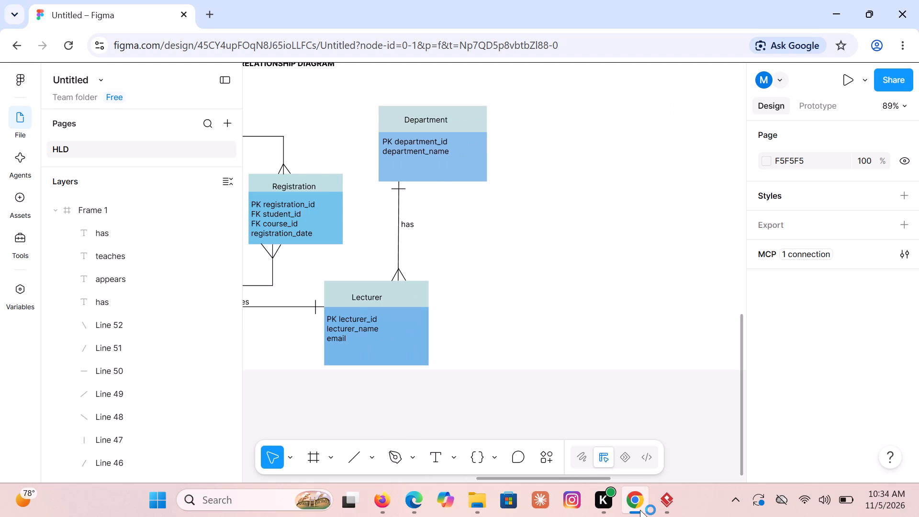
key(Right)
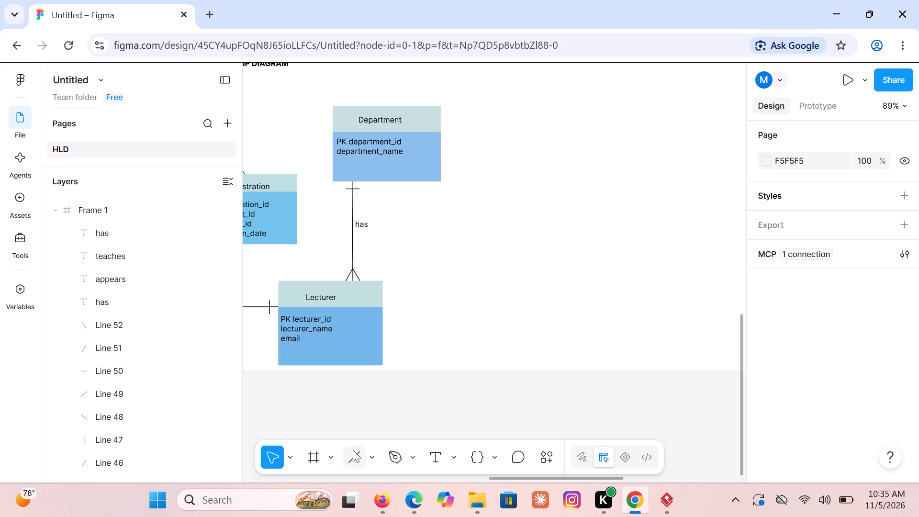
click(372, 458)
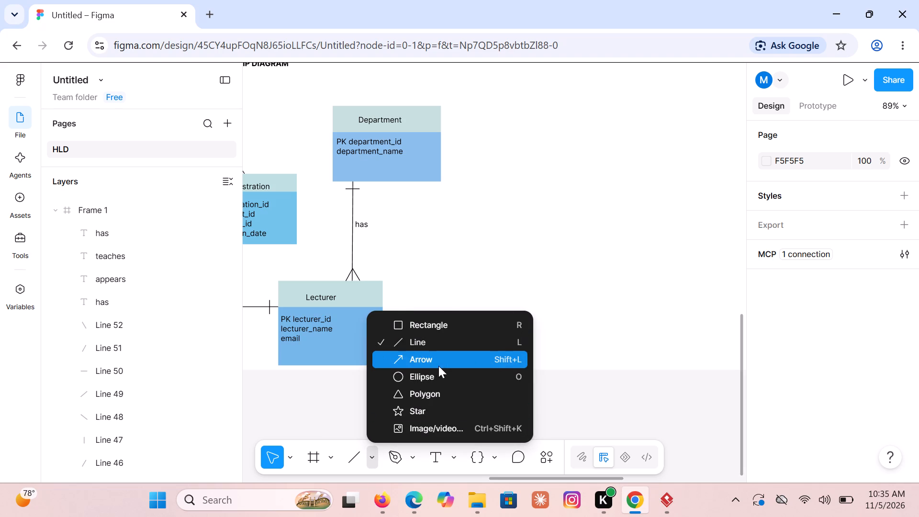
click(448, 324)
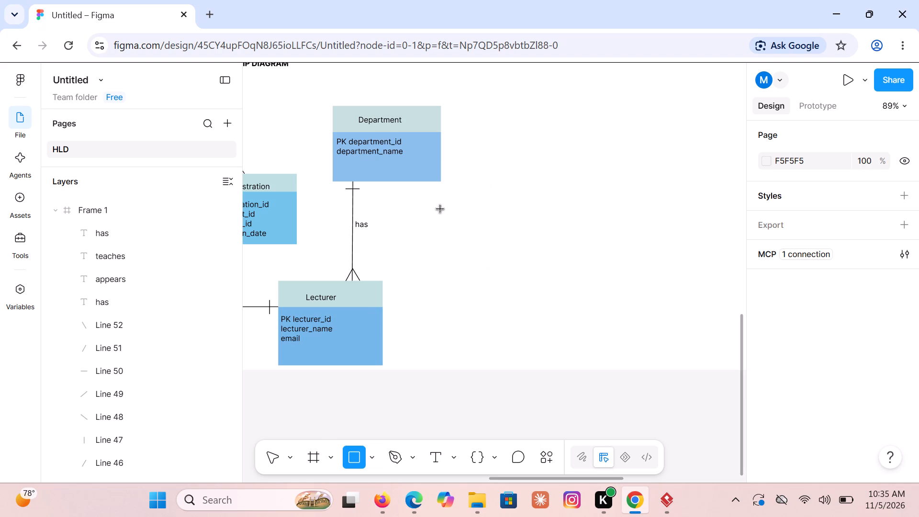
drag(440, 210, 441, 215)
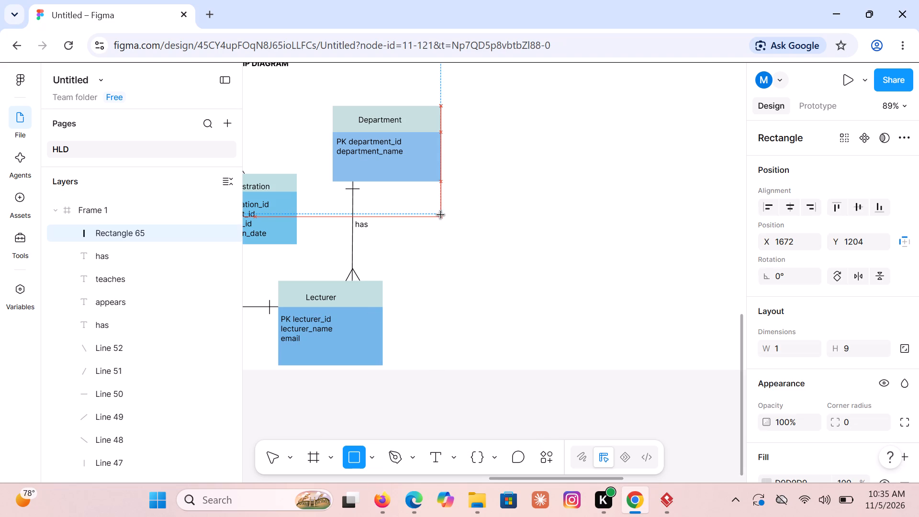
drag(441, 215, 526, 270)
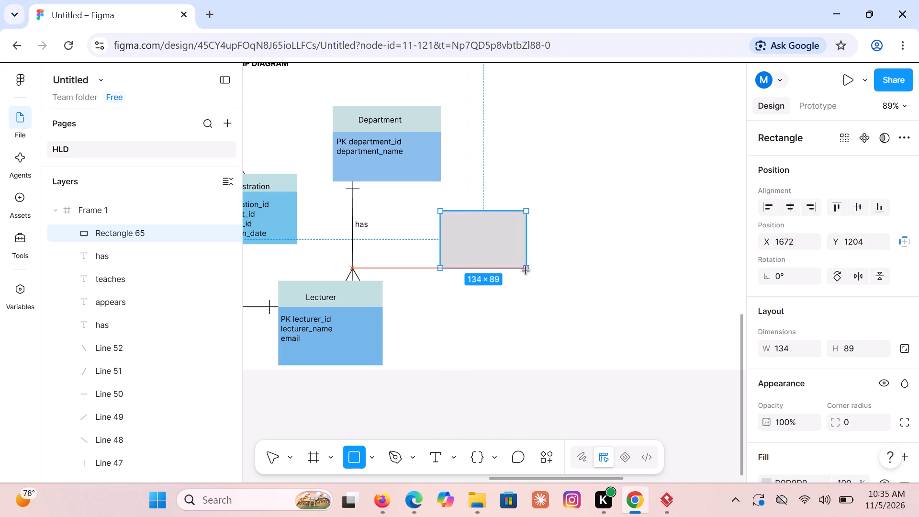
drag(526, 270, 545, 287)
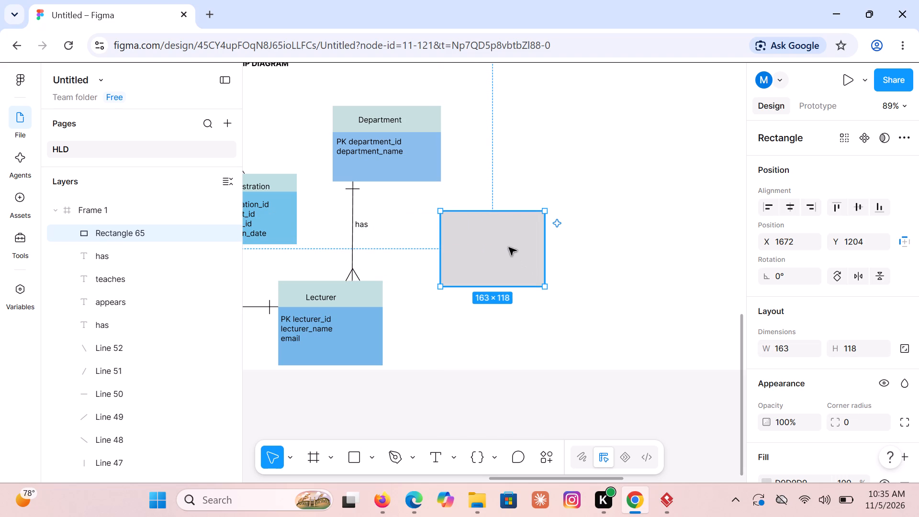
drag(509, 247, 546, 208)
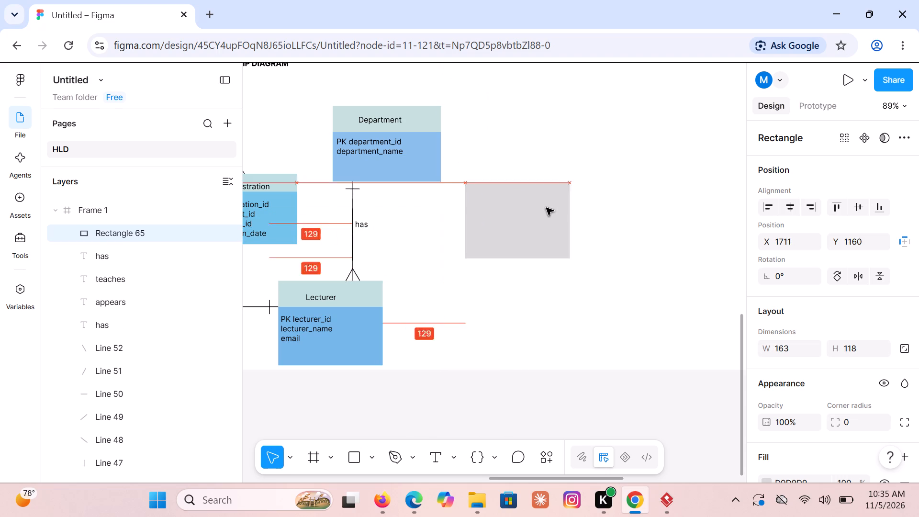
Move the new grey rectangle level with the Department entity, at about X 1838, Y 1040.
drag(546, 208, 578, 144)
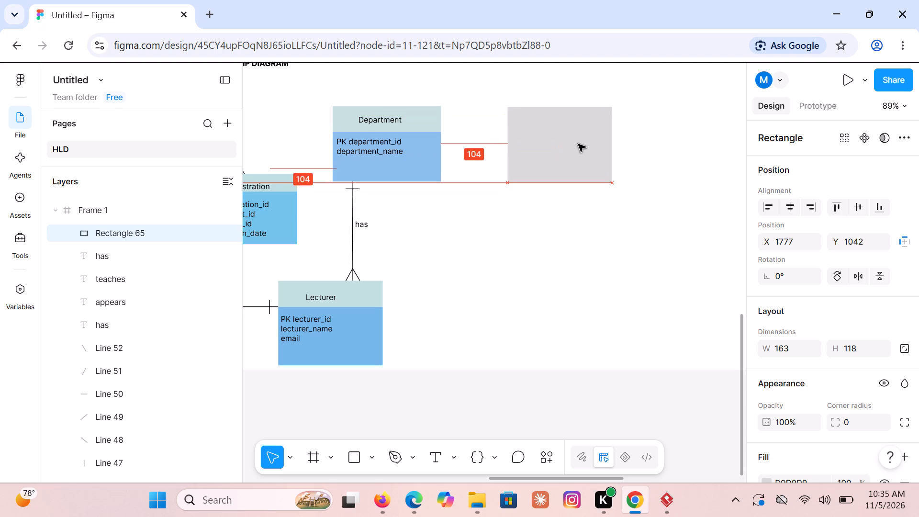
drag(578, 144, 600, 138)
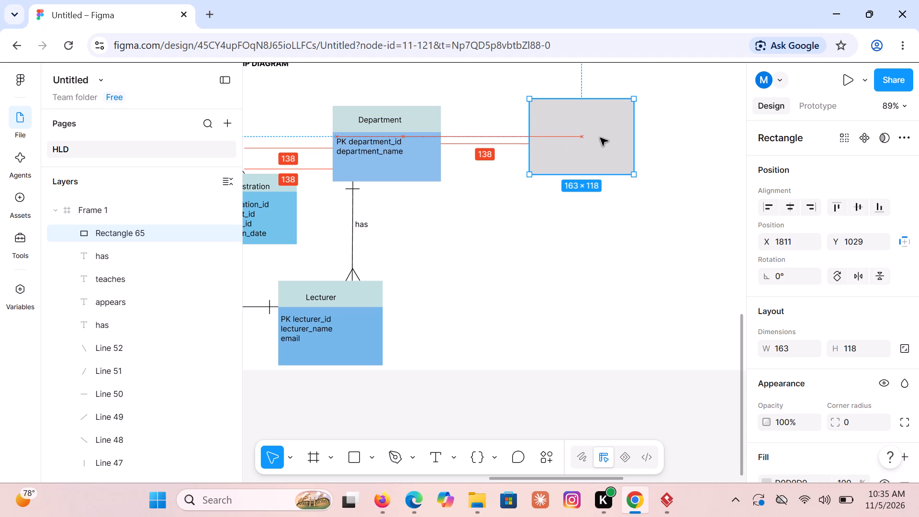
drag(600, 138, 600, 140)
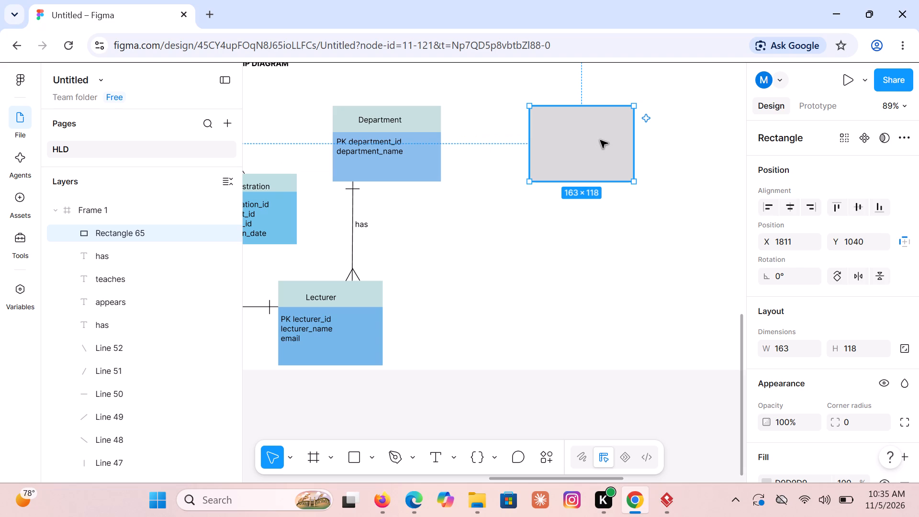
drag(600, 140, 617, 140)
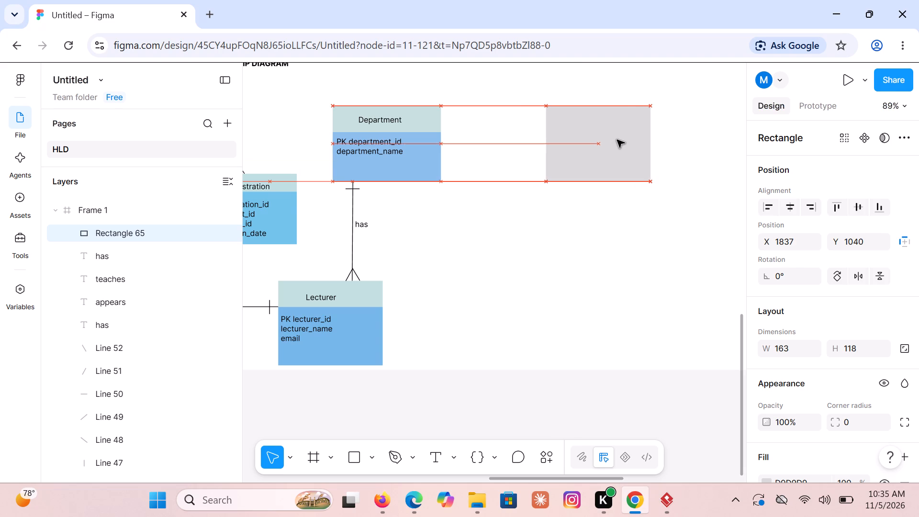
drag(617, 140, 617, 140)
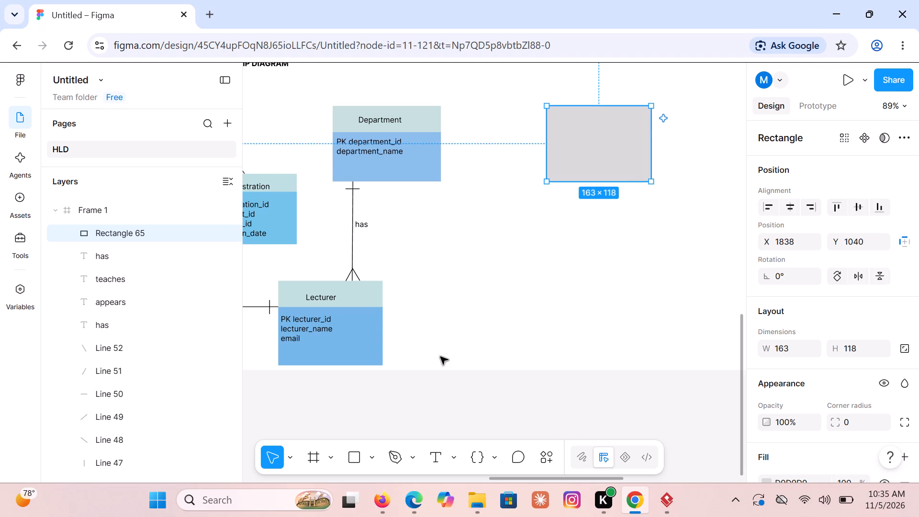
click(582, 219)
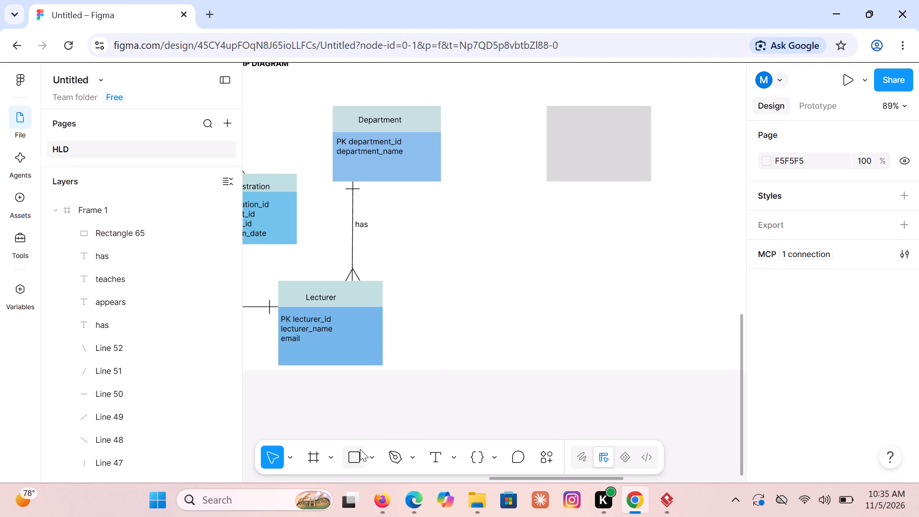
Add a second rectangle over the top of the new entity body as its header, sized about 103 × 70 and flush with the body's left edge.
click(360, 449)
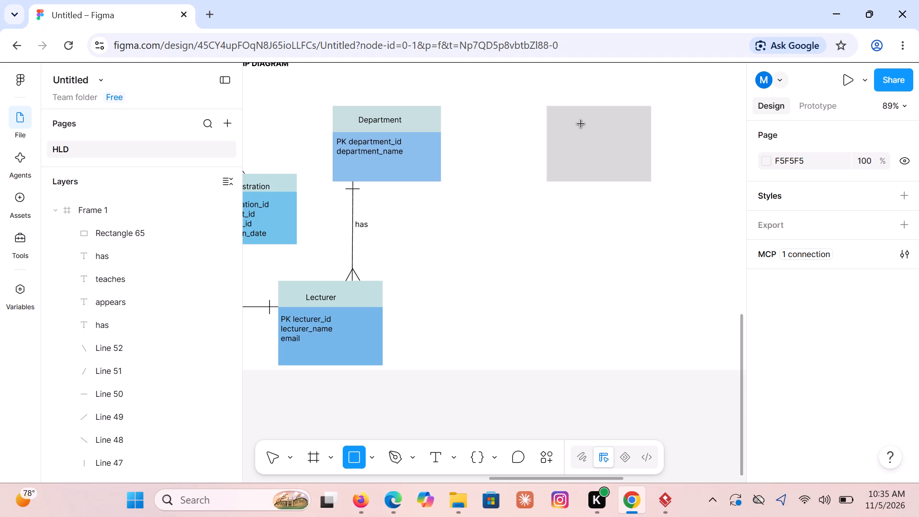
click(581, 132)
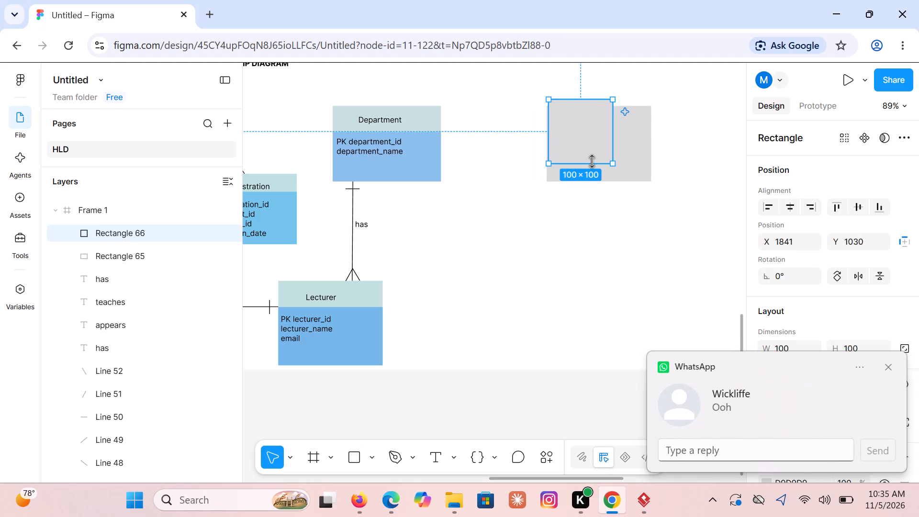
drag(592, 161, 592, 146)
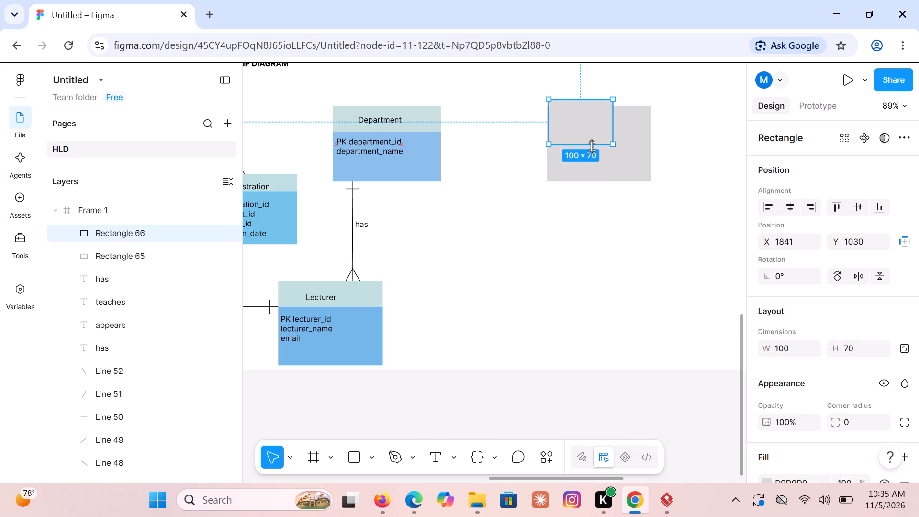
drag(592, 146, 591, 142)
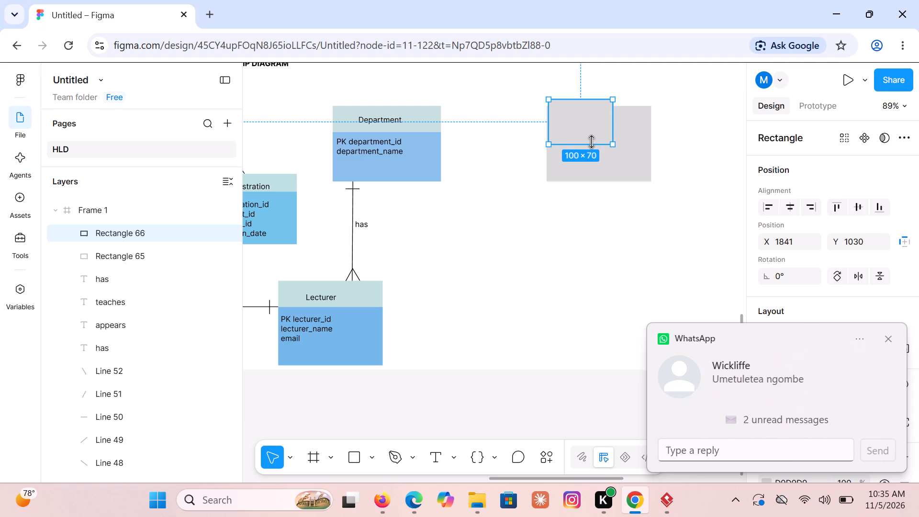
click(550, 124)
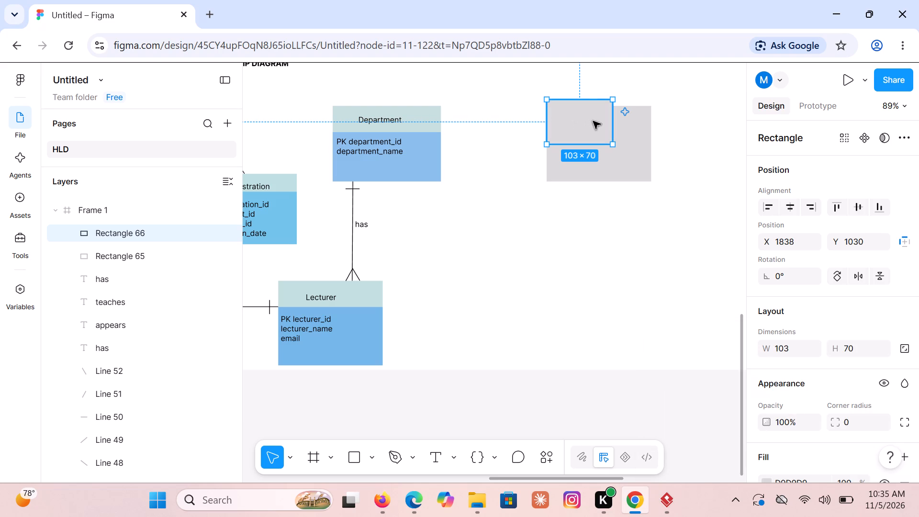
Resize the smaller rectangle to 163 × 41 so it forms the header strip across the top of the new entity body.
drag(612, 120, 648, 115)
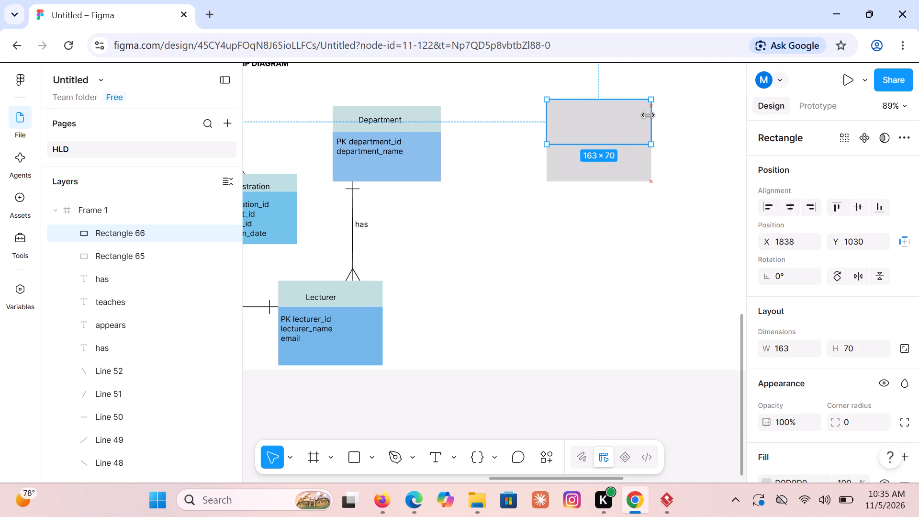
drag(648, 115, 649, 115)
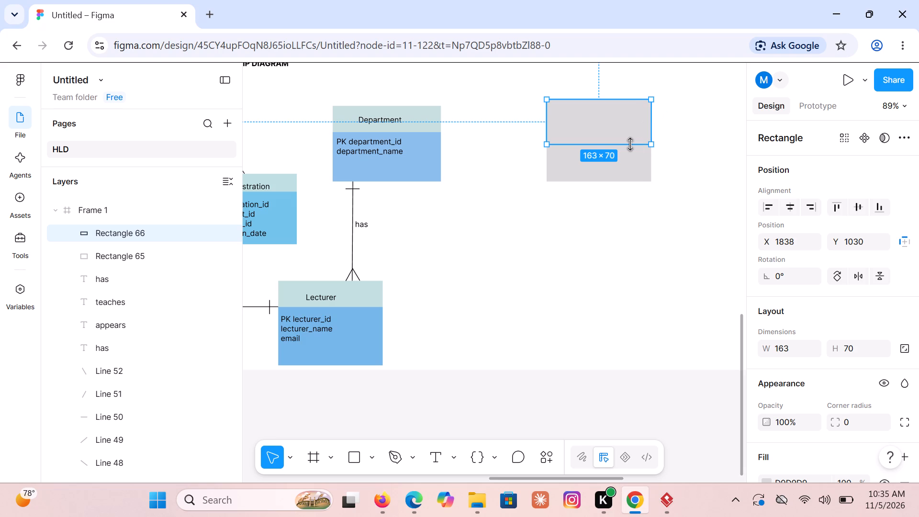
drag(630, 144, 630, 131)
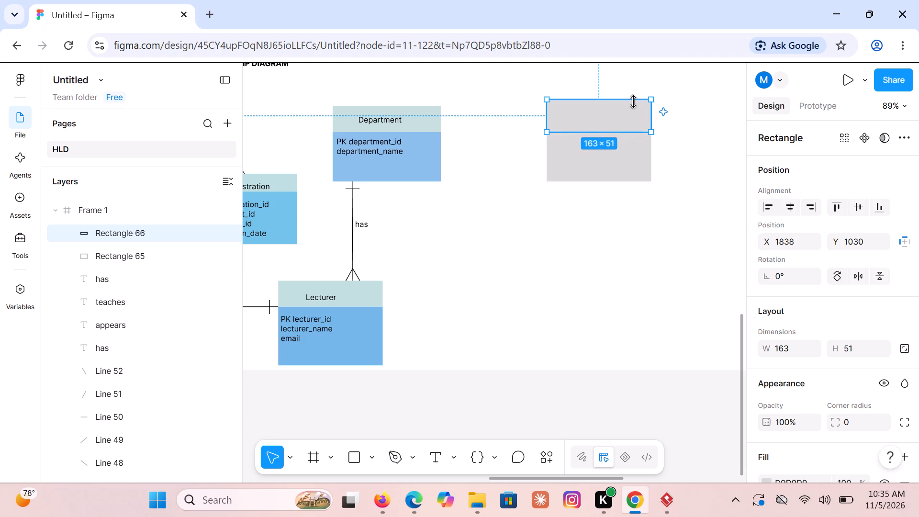
click(634, 101)
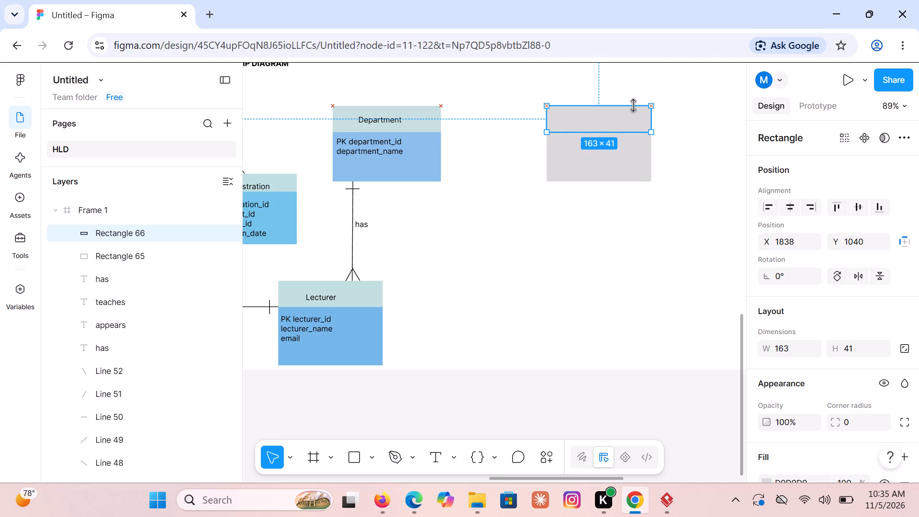
click(622, 130)
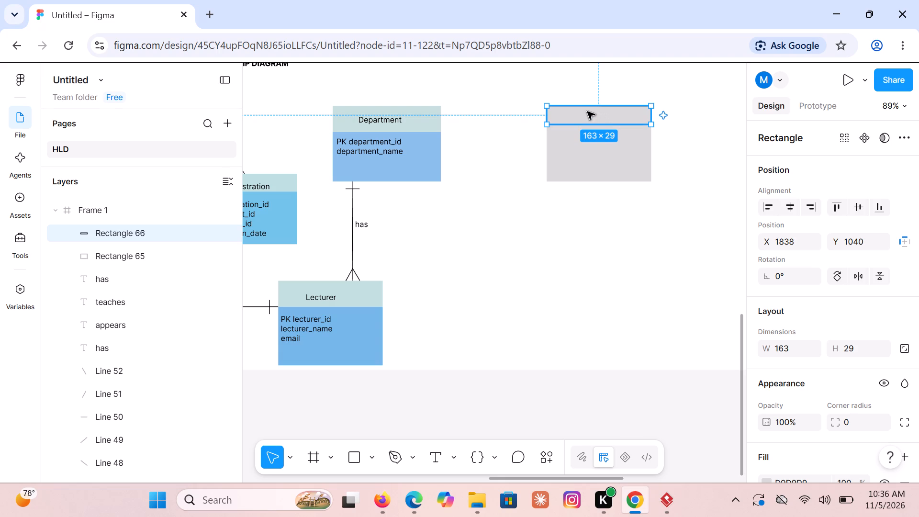
click(605, 123)
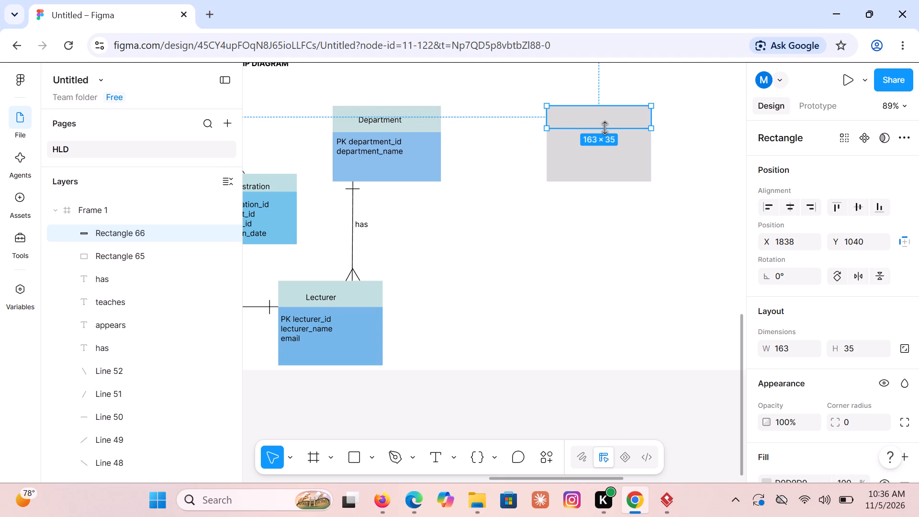
drag(605, 126, 605, 129)
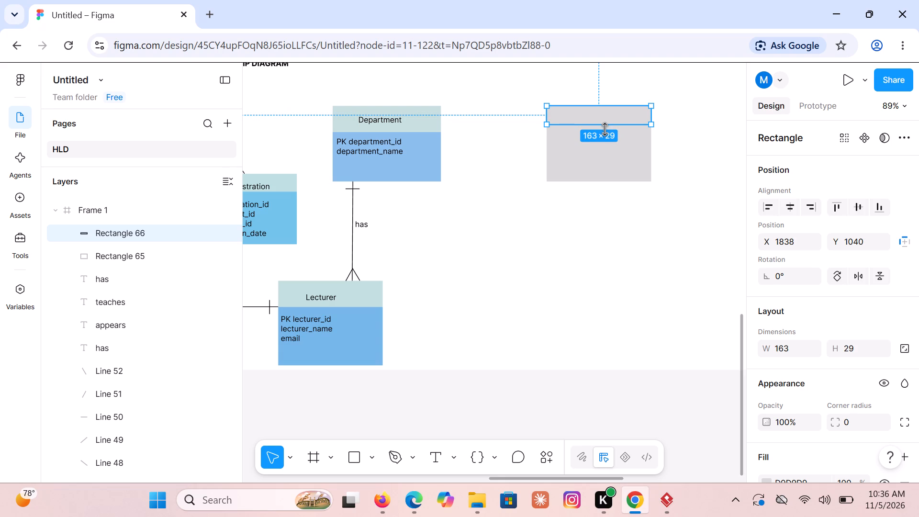
drag(605, 129, 605, 132)
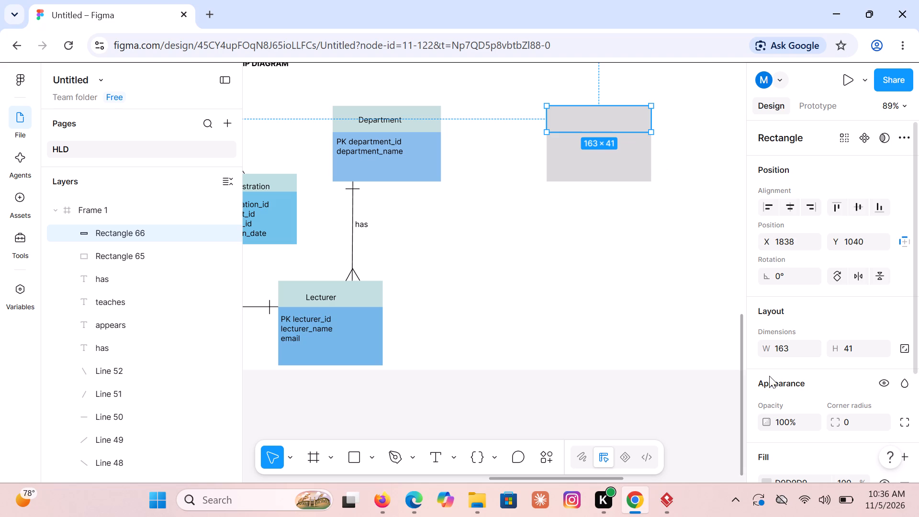
Add a light teal fill, 61F4E5 at 20%, over the new entity's header rectangle.
click(904, 458)
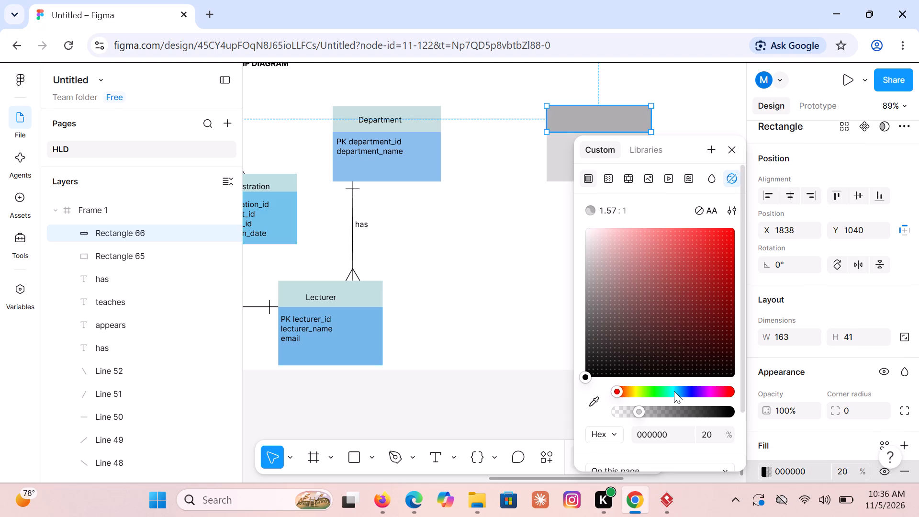
click(671, 392)
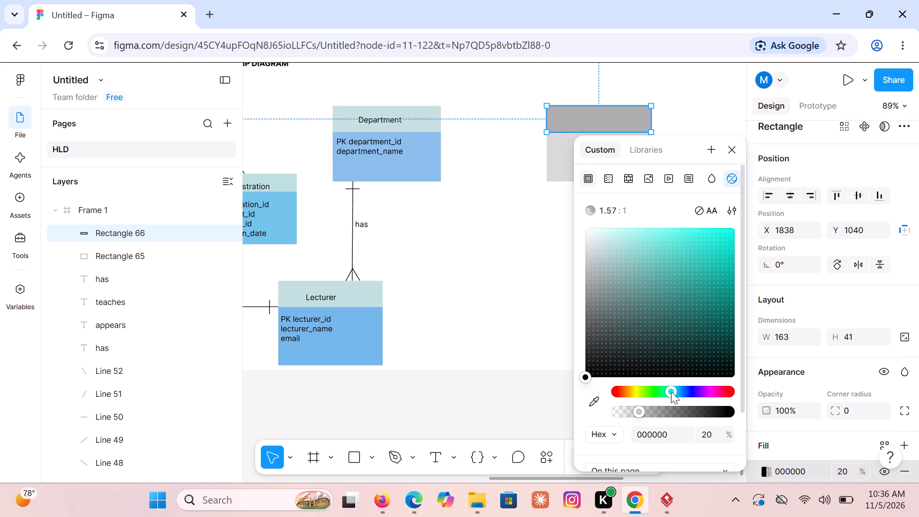
click(675, 234)
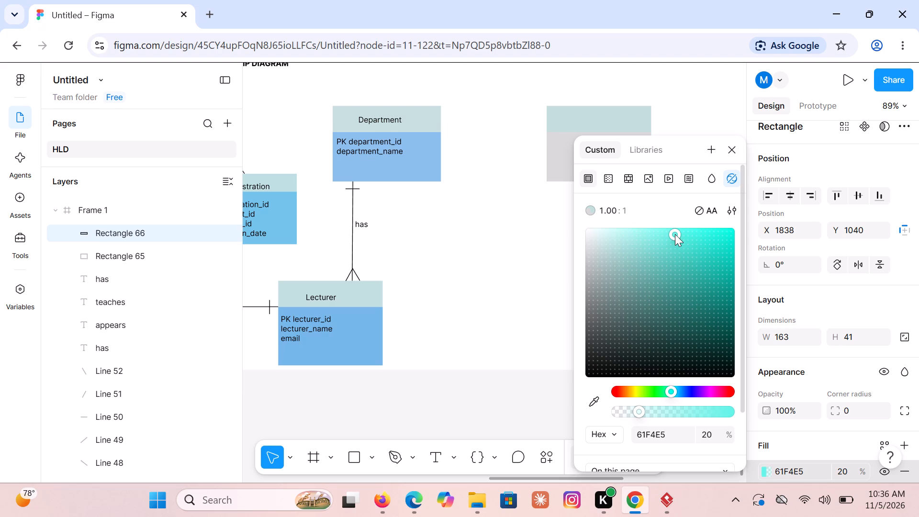
Add a blue fill, 48B4F7 at about 64% opacity, over the new entity's body rectangle.
click(553, 155)
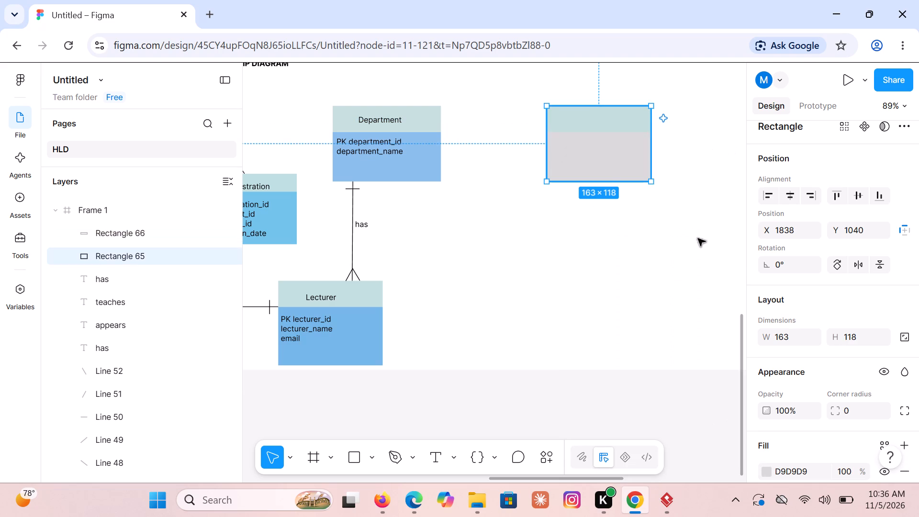
click(906, 443)
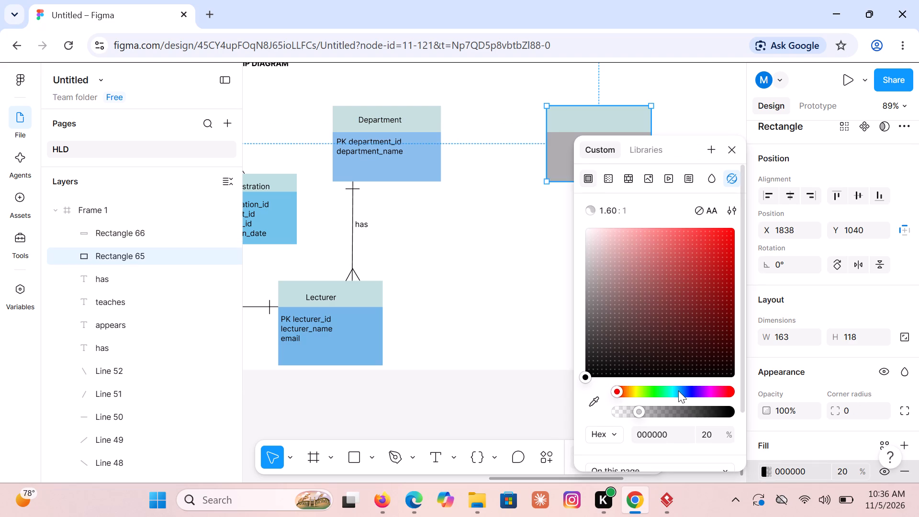
click(675, 394)
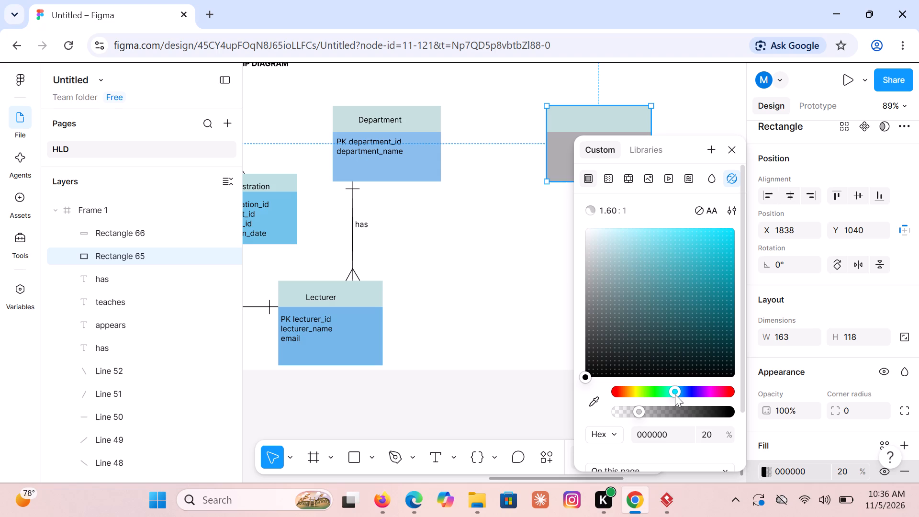
click(680, 395)
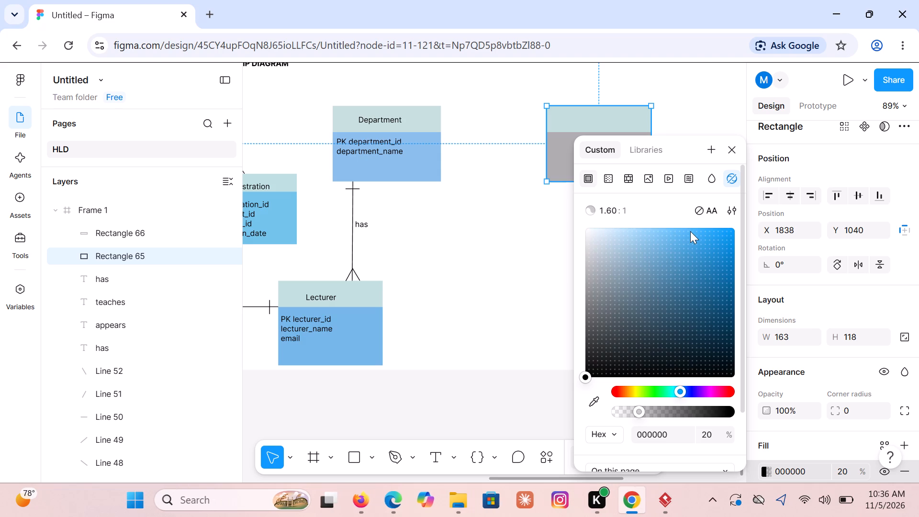
click(691, 232)
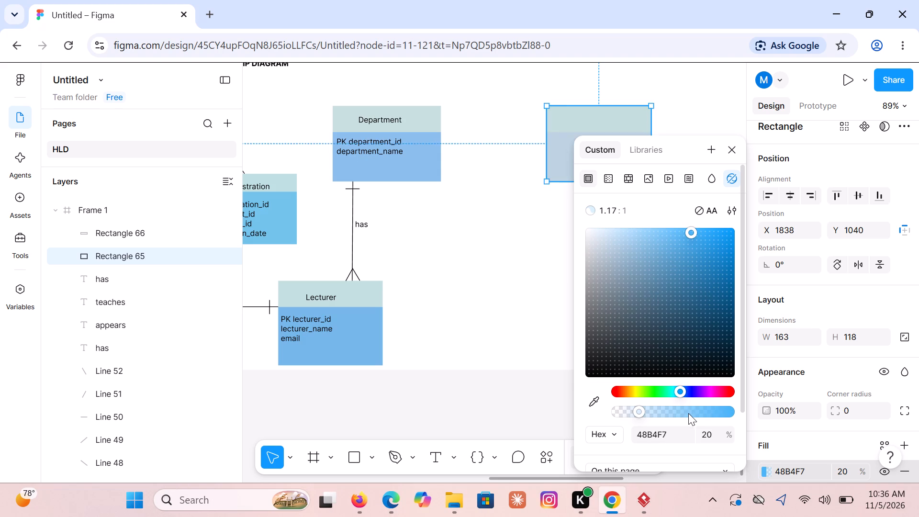
click(688, 413)
click(504, 286)
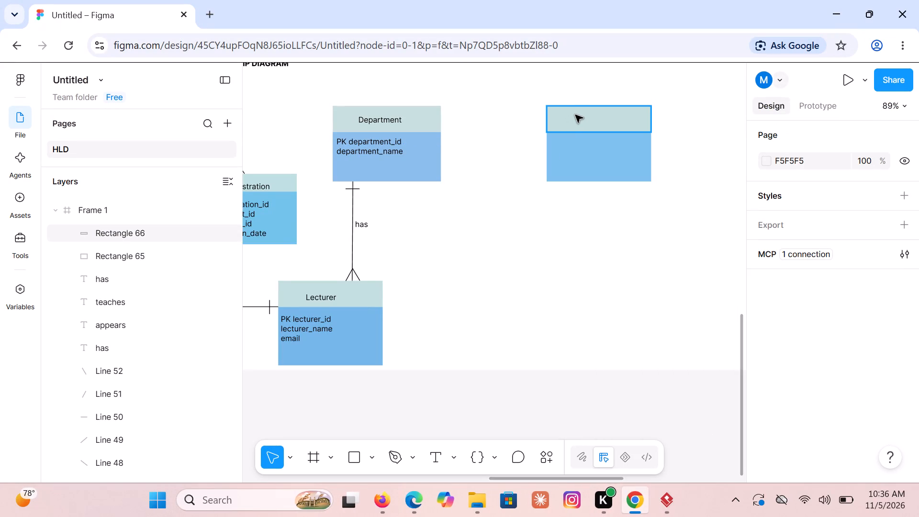
Add the entity title "Staff" in the header of the new entity box.
key(t)
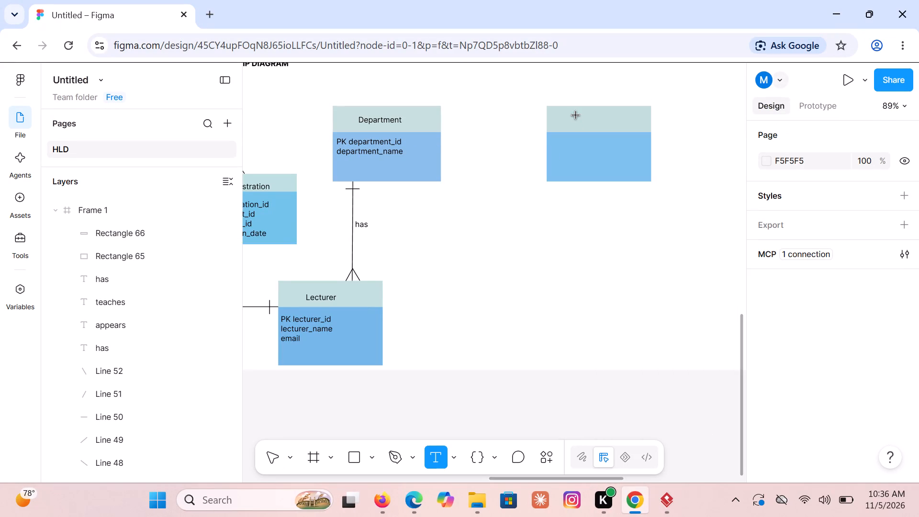
click(576, 115)
key(s)
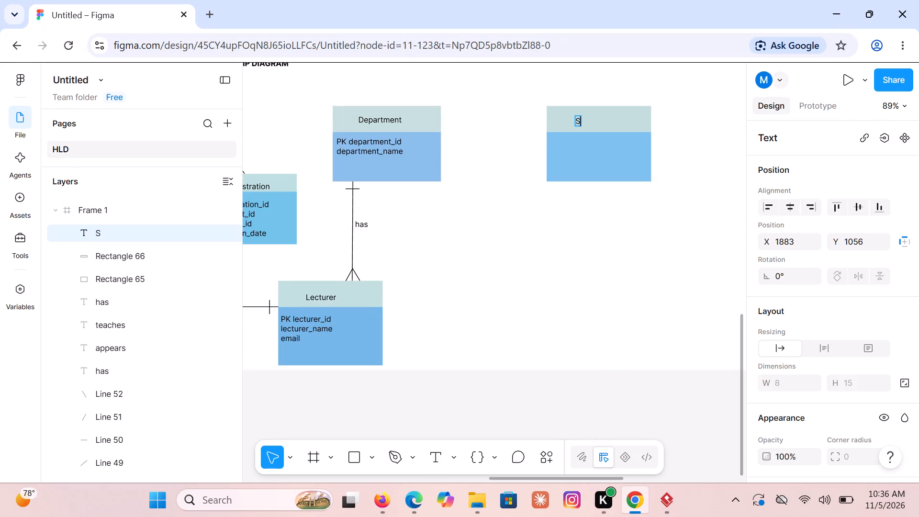
text(taff)
click(570, 142)
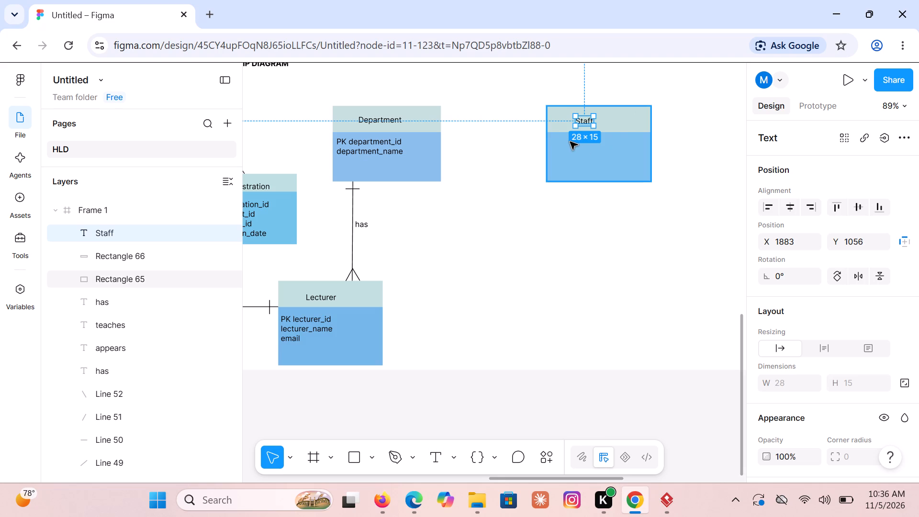
click(570, 142)
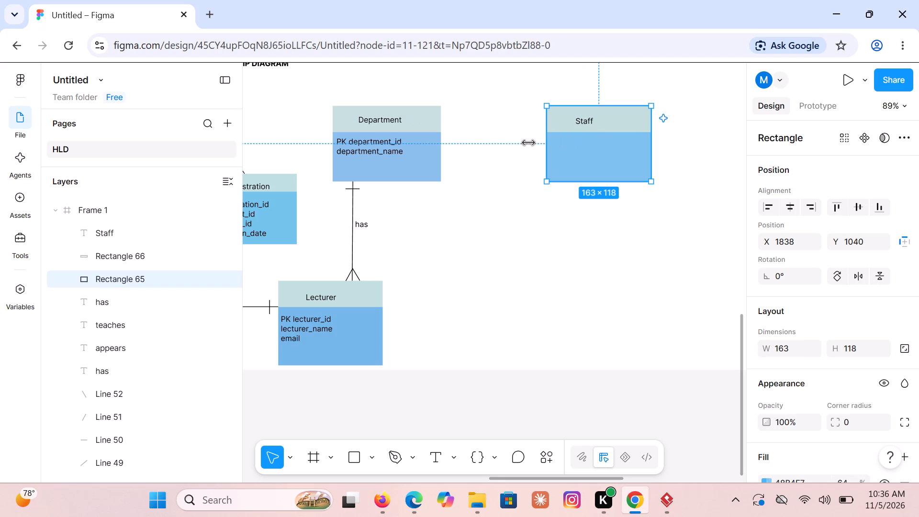
click(521, 105)
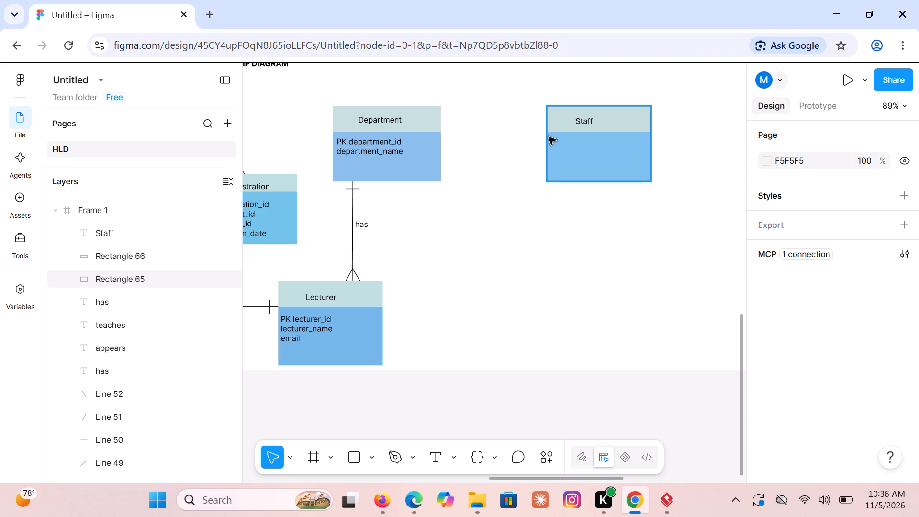
Add the attribute text "PK staff_id" and, on a second line, "staff_name" in the body of the Staff entity.
key(t)
click(549, 137)
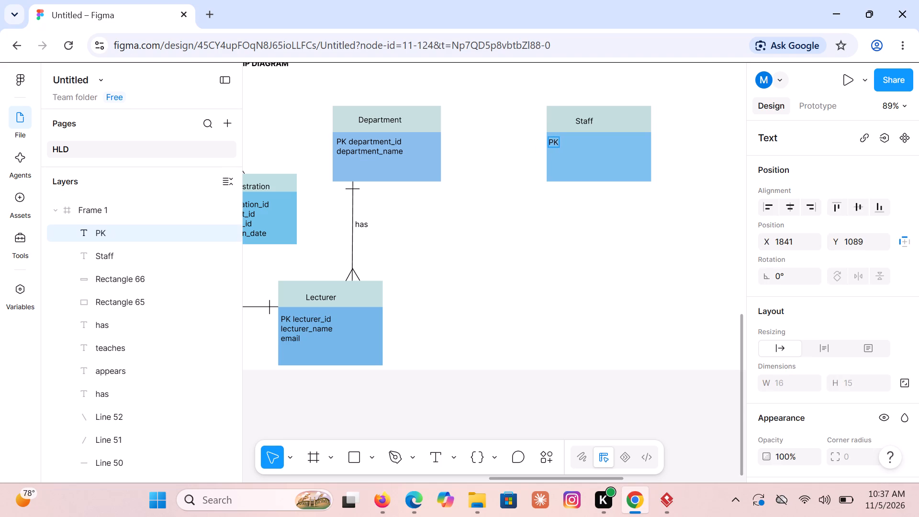
key(space)
key(BackSpace)
key(space)
key(BackSpace)
key(BackSpace)
key(k)
key(space)
text(sta)
text(ff)
text(_ig)
key(BackSpace)
key(d)
key(Return)
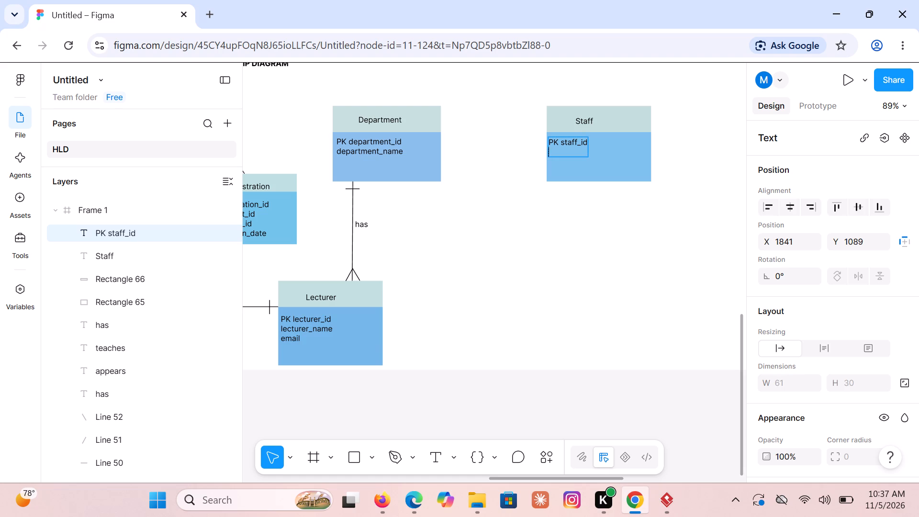
text(staff)
text(_name)
click(613, 223)
click(613, 223)
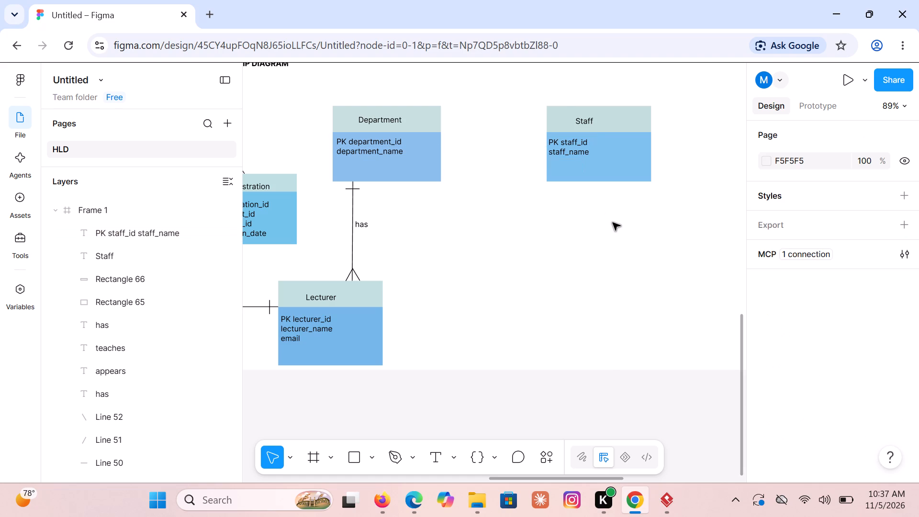
Draw a nearly horizontal connector line about 163 long from the Department entity's edge to the Staff entity's edge.
click(370, 463)
click(438, 336)
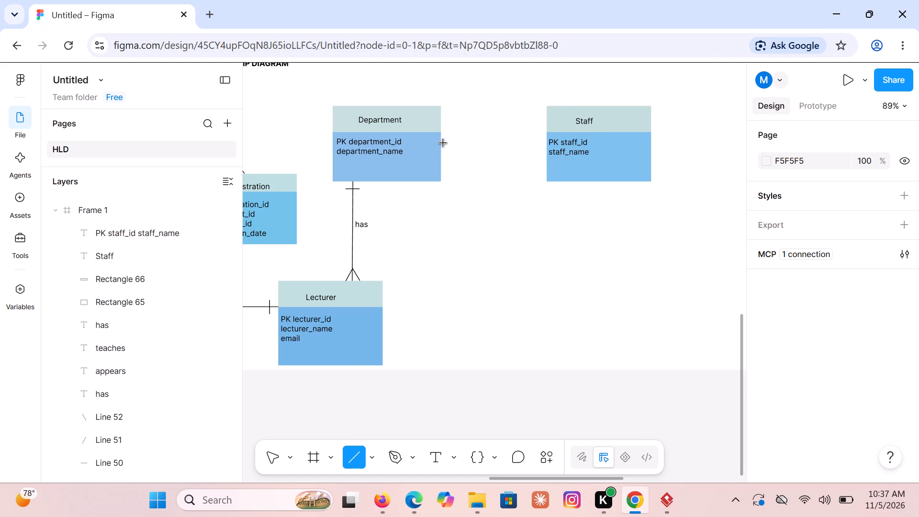
drag(442, 143, 453, 143)
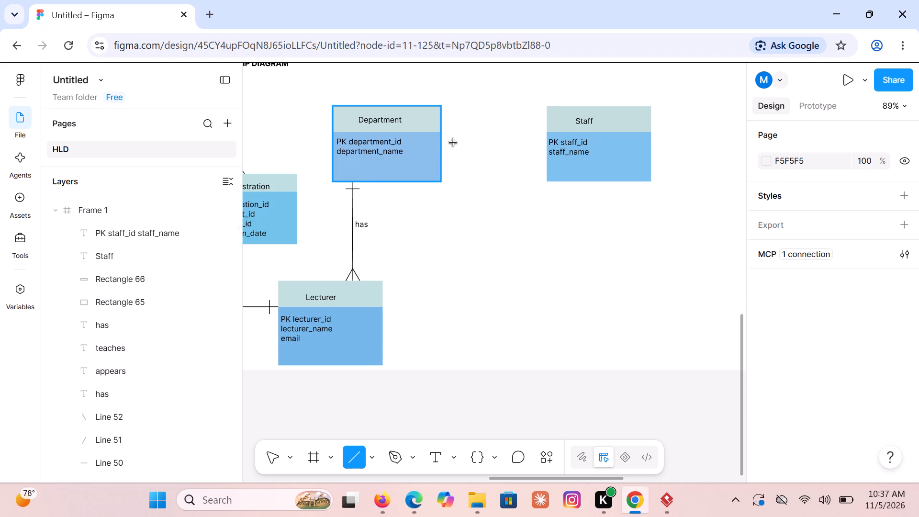
drag(453, 143, 539, 144)
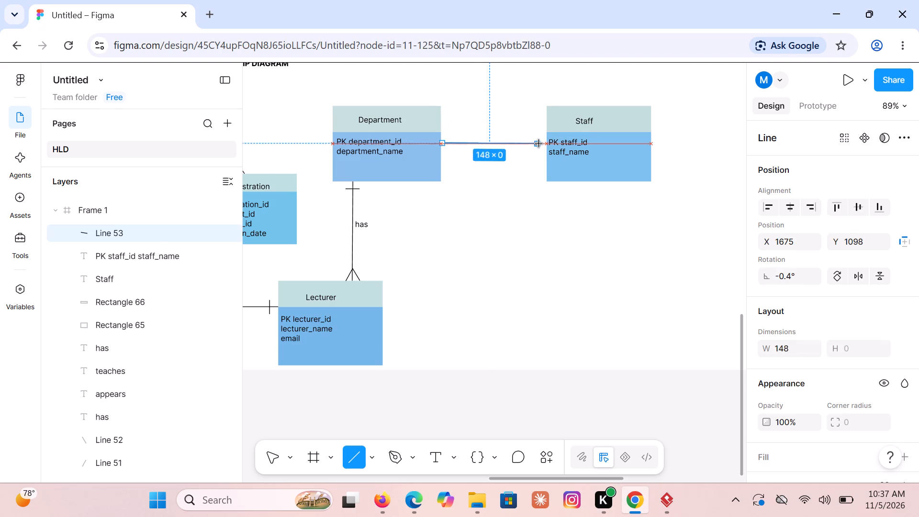
drag(539, 144, 545, 144)
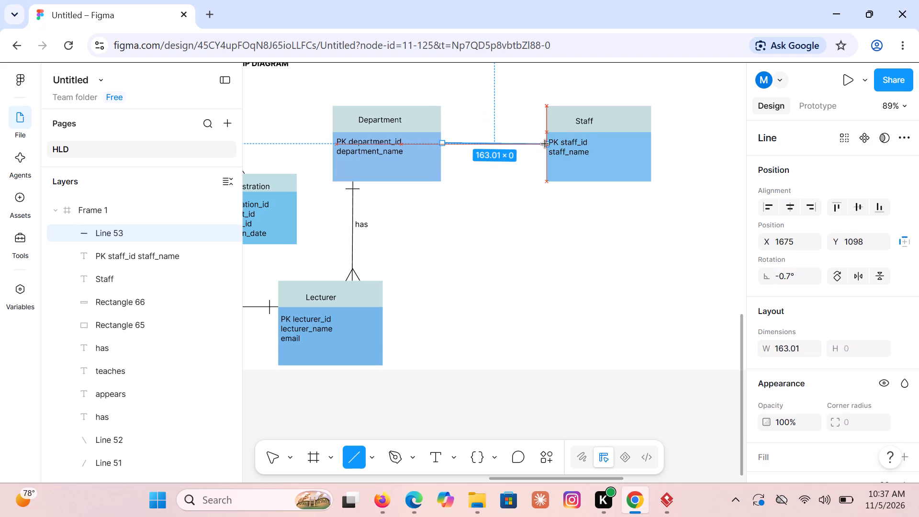
Straighten the Department–Staff connector to exactly horizontal, with its starting end meeting the Department entity's edge.
drag(545, 144, 547, 144)
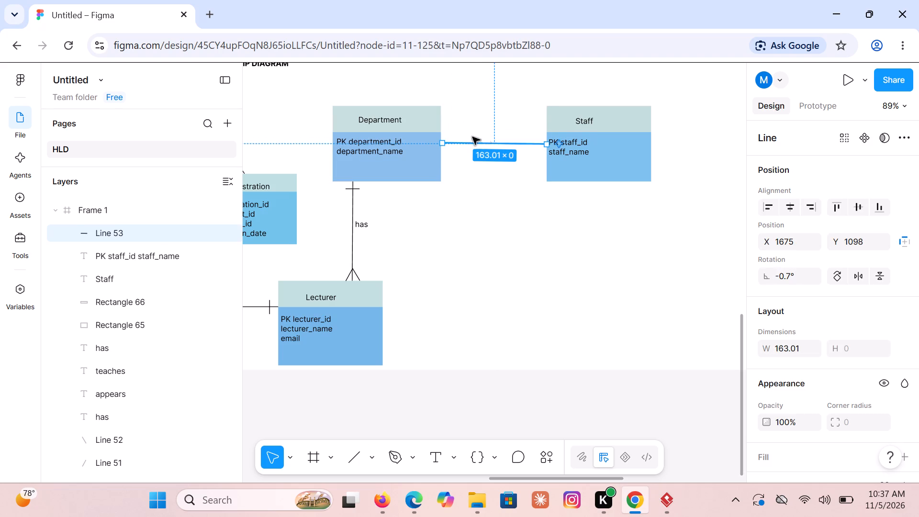
click(442, 142)
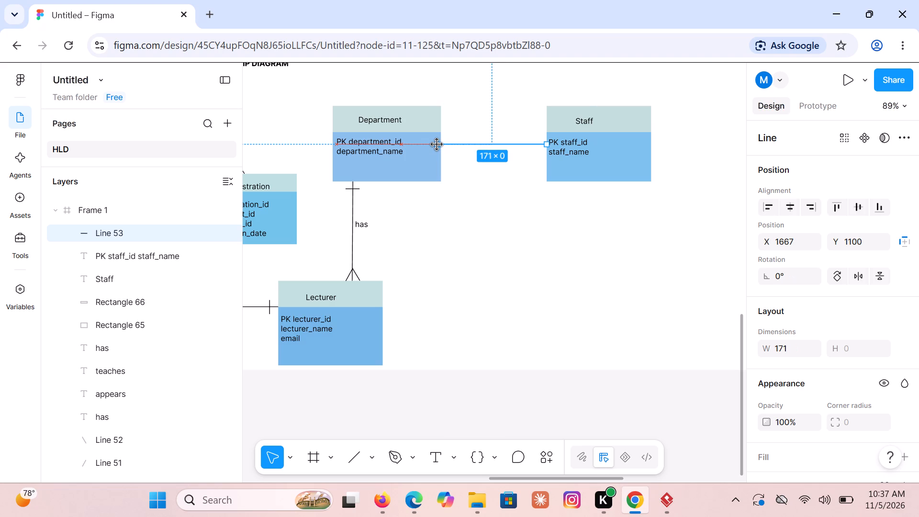
click(459, 164)
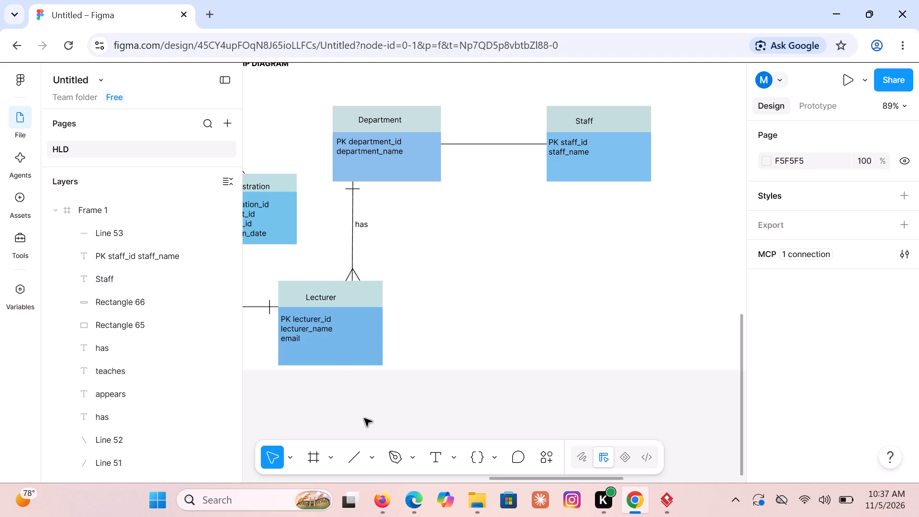
Draw a near-vertical cardinality bar about 33 long across the Department–Staff connector, just beside the Department entity.
click(347, 456)
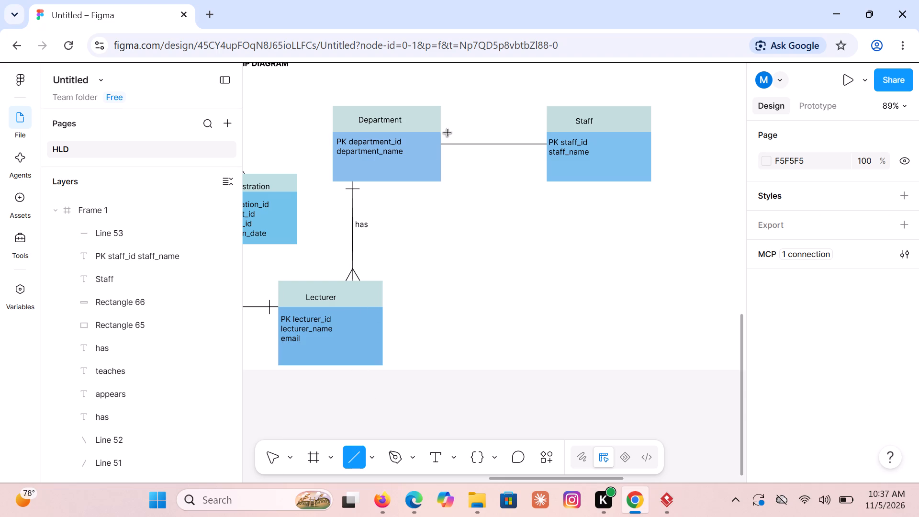
drag(448, 133, 448, 148)
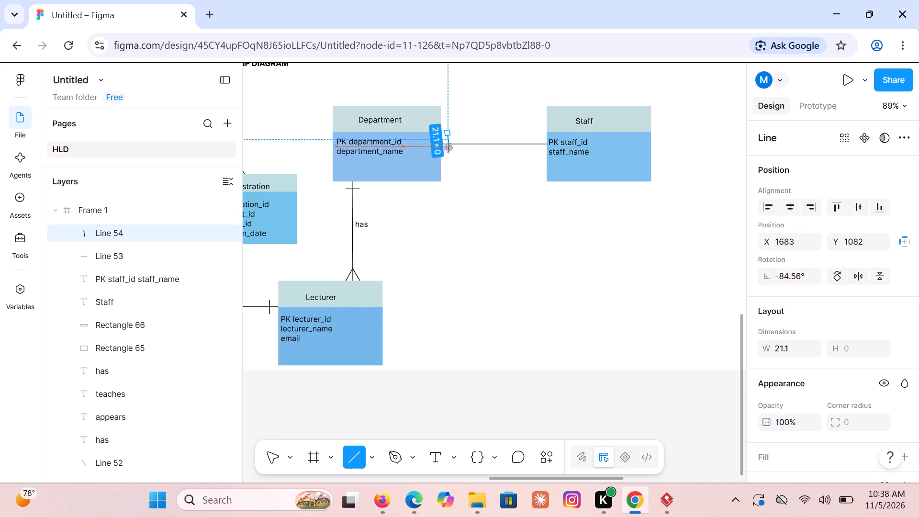
drag(448, 148, 447, 149)
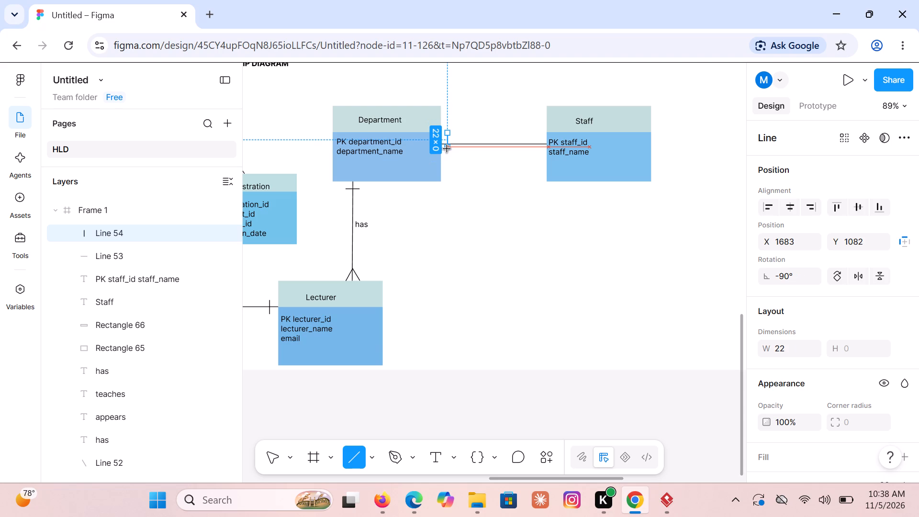
drag(447, 149, 448, 150)
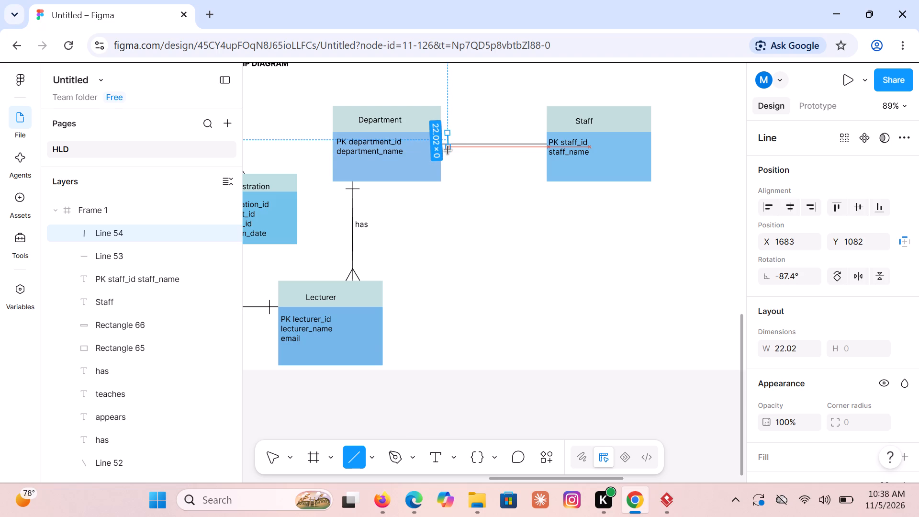
drag(448, 150, 448, 155)
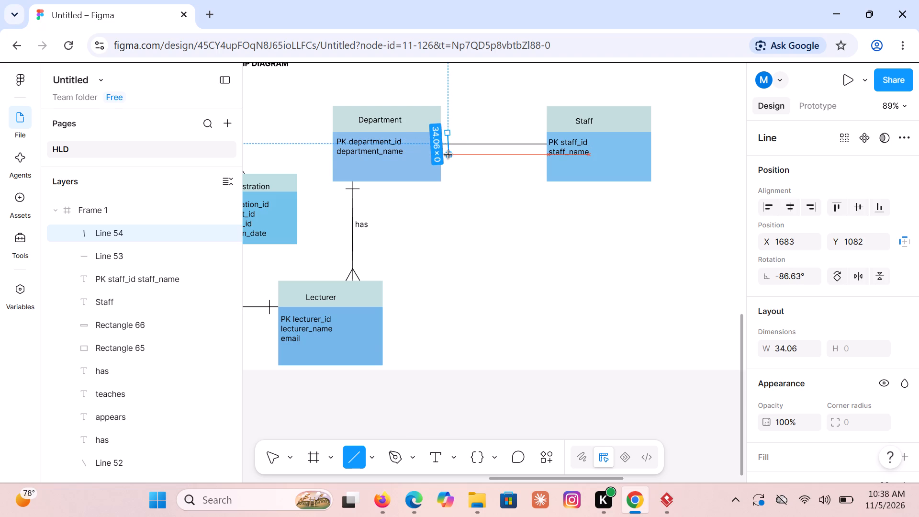
drag(448, 155, 448, 153)
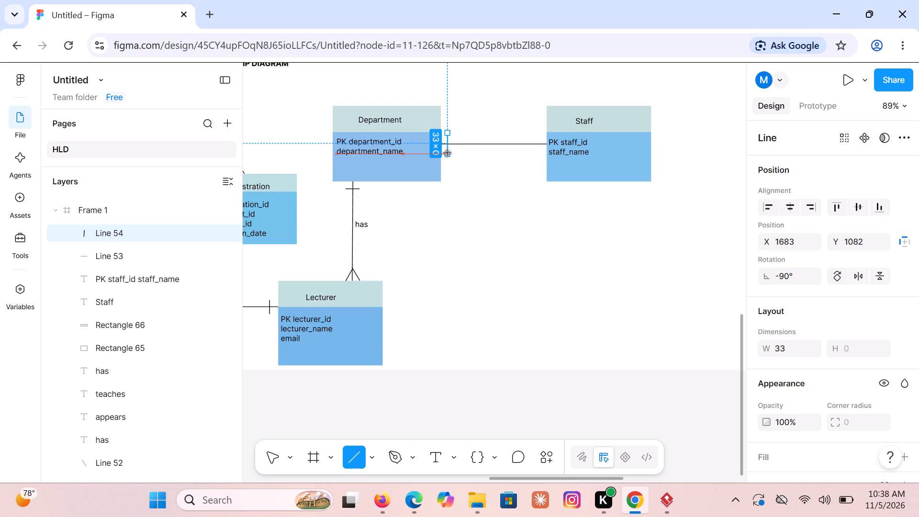
drag(448, 153, 448, 153)
click(463, 134)
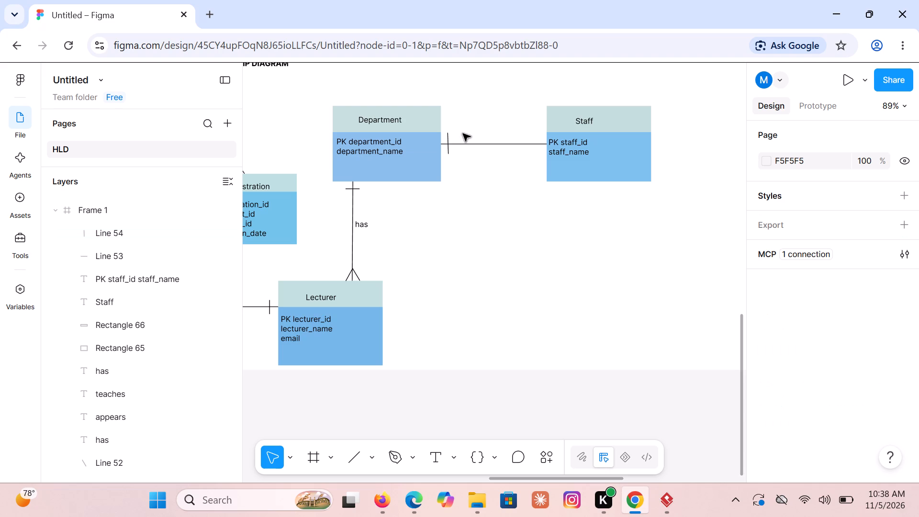
Shorten the cardinality bar beside Department to about 27 from its upper end and make it exactly vertical.
click(445, 139)
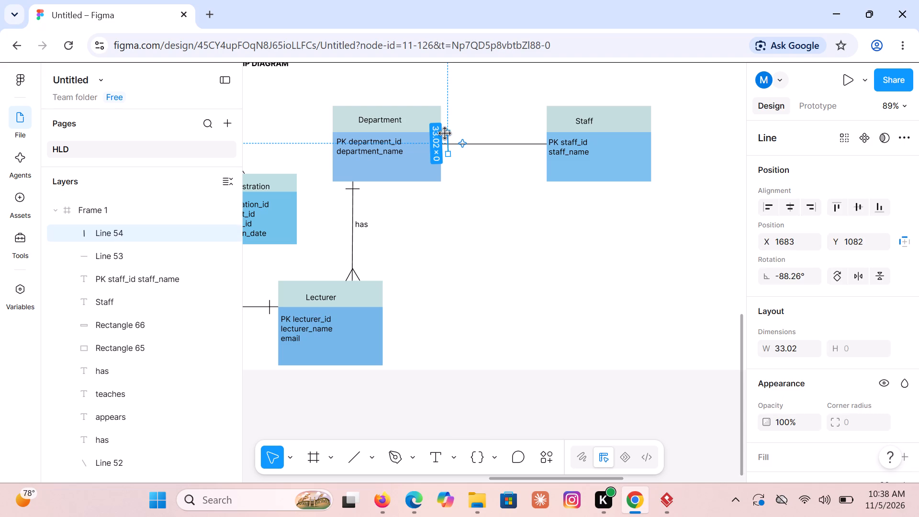
click(448, 133)
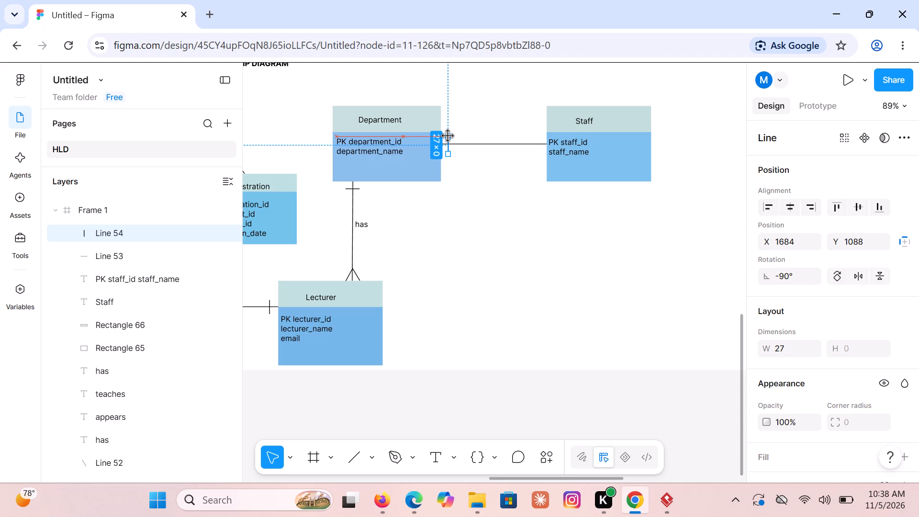
click(477, 130)
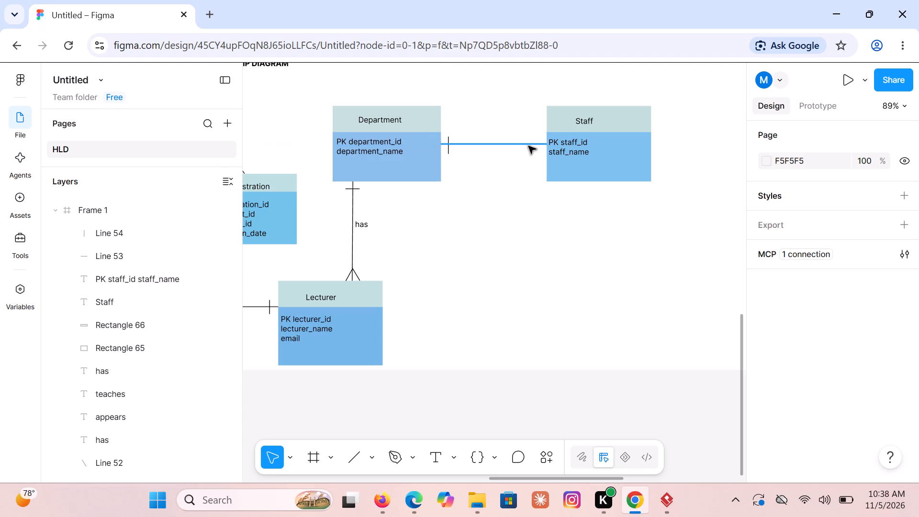
Draw a crow's foot at the connector's Staff end using two diagonal lines, the upper one about 29 long, spreading to Staff's edge.
click(358, 452)
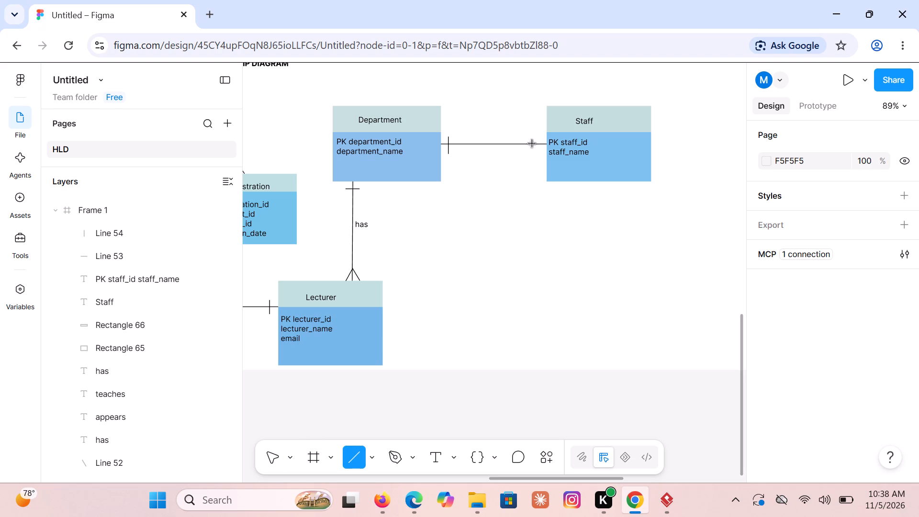
drag(532, 144, 541, 134)
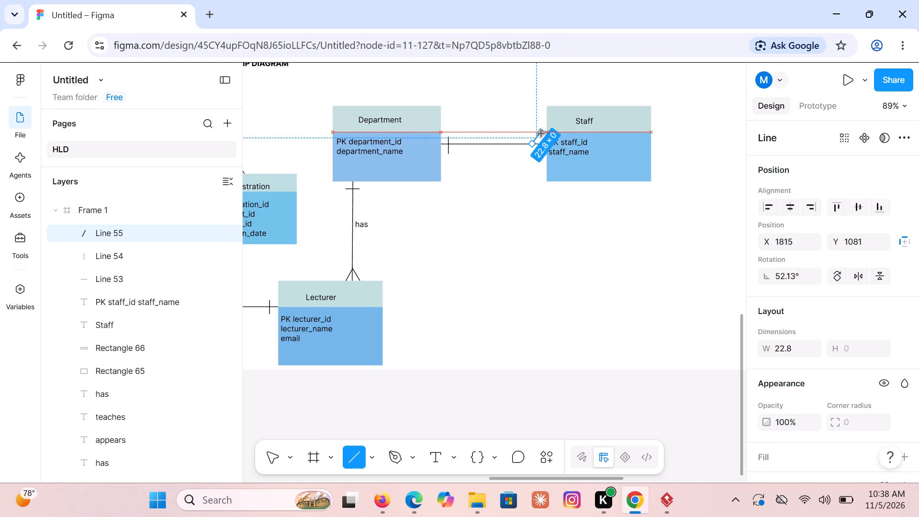
drag(541, 134, 545, 132)
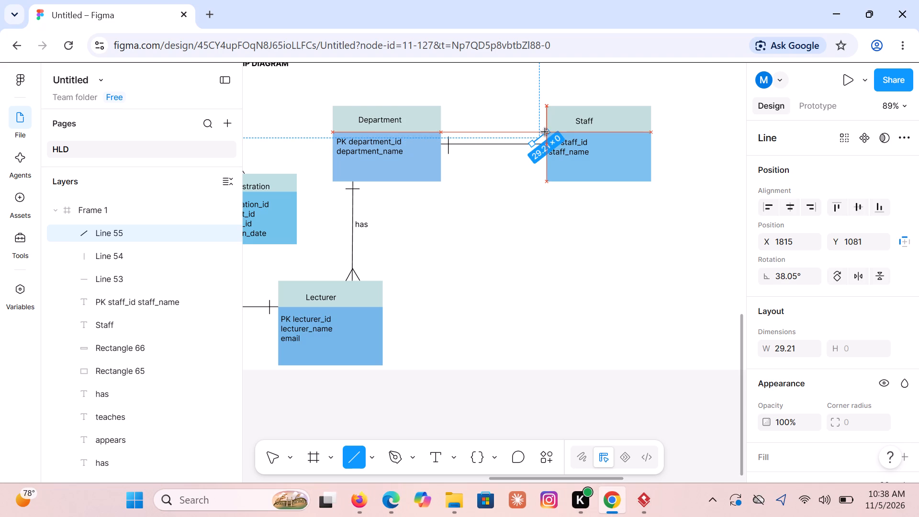
drag(545, 132, 544, 131)
click(505, 213)
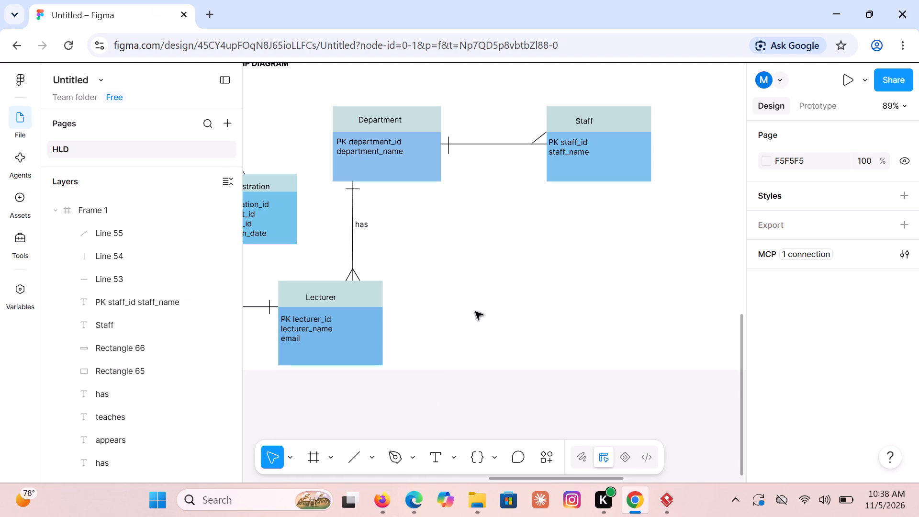
click(356, 458)
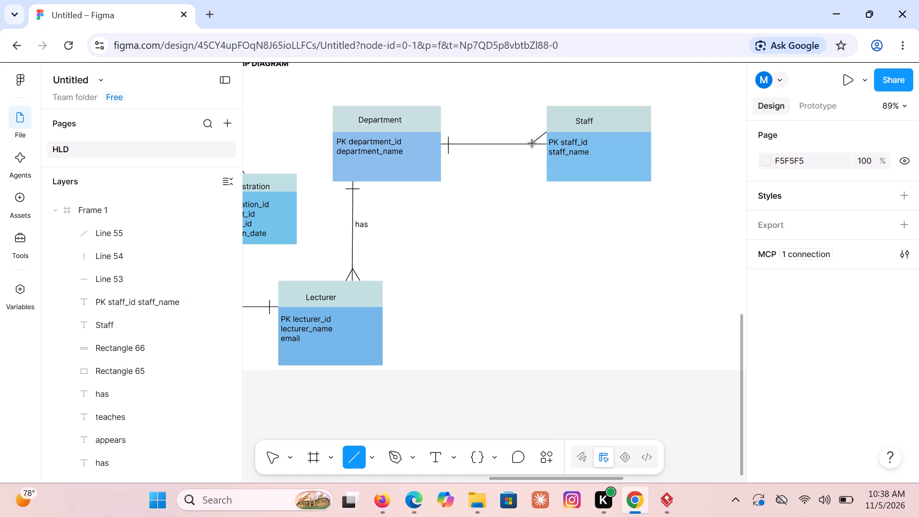
drag(532, 144, 543, 150)
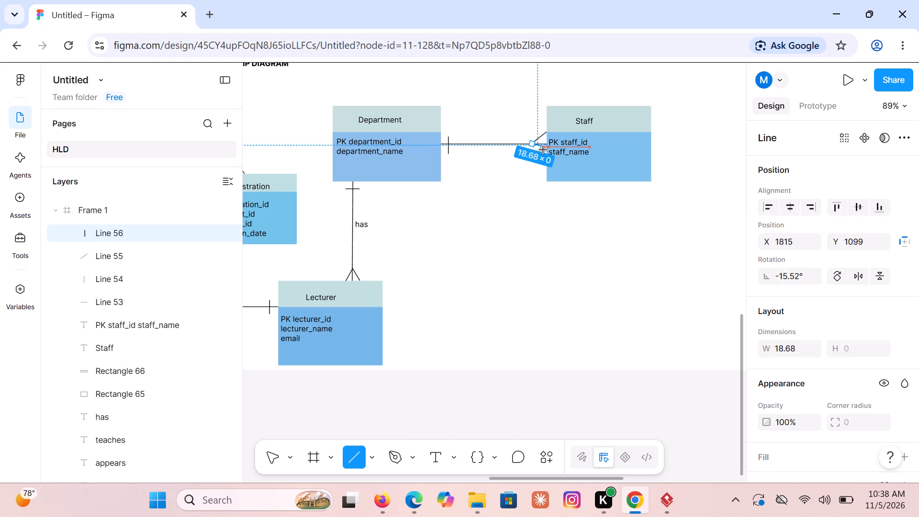
drag(543, 150, 549, 155)
click(531, 199)
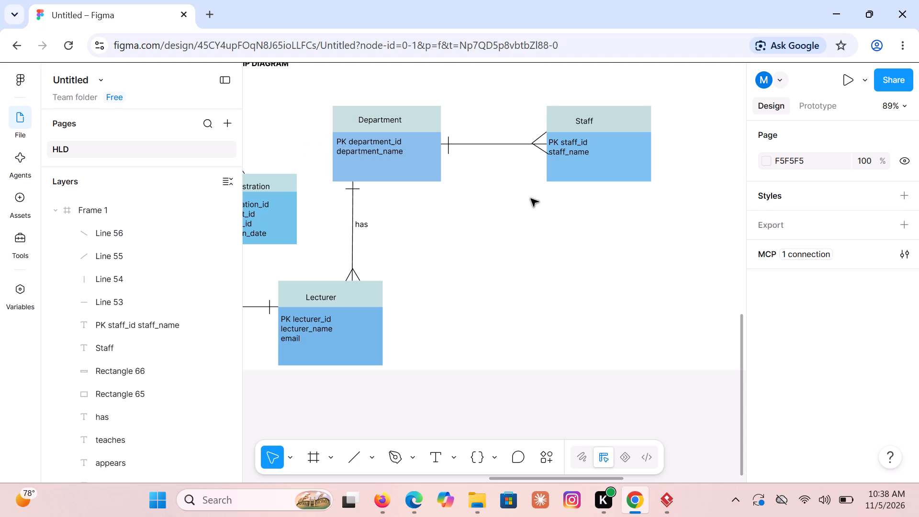
Adjust the inner end of the crow's foot's upper diagonal to meet the connector, making it about 30 long at about 40°.
click(532, 140)
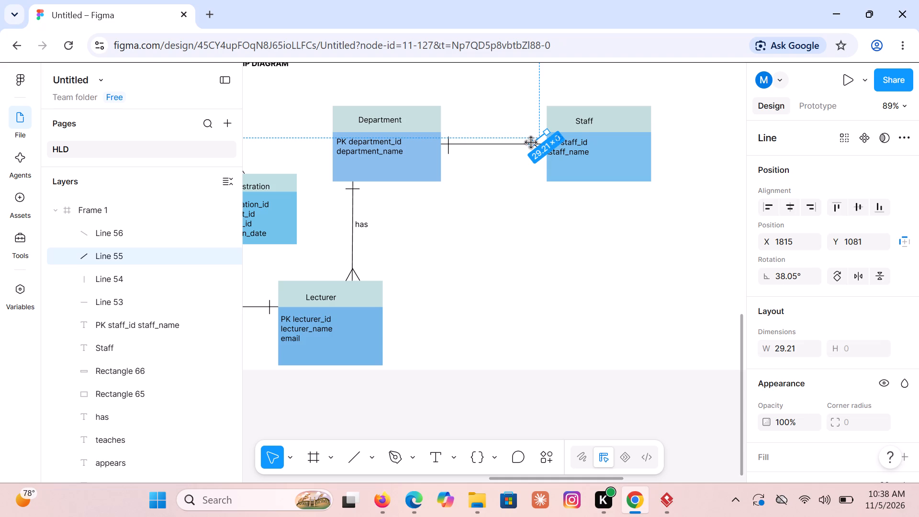
click(531, 143)
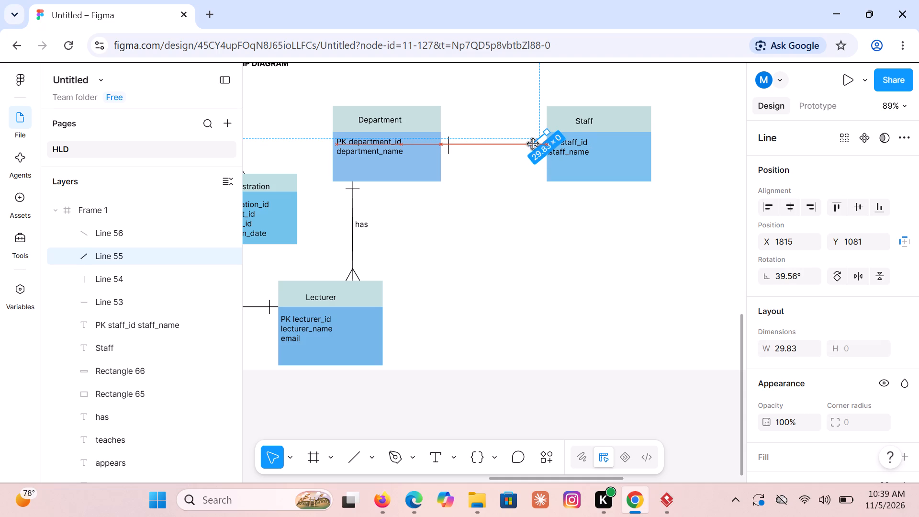
Align the inner end of the crow's foot's upper diagonal with the Department–Staff connector, leaving the line about 30 long at about 40°.
drag(531, 139, 532, 144)
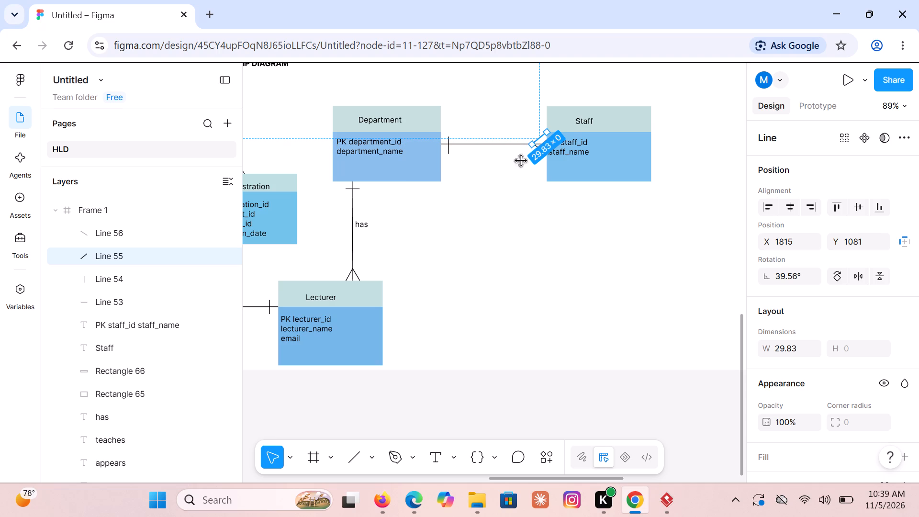
click(518, 166)
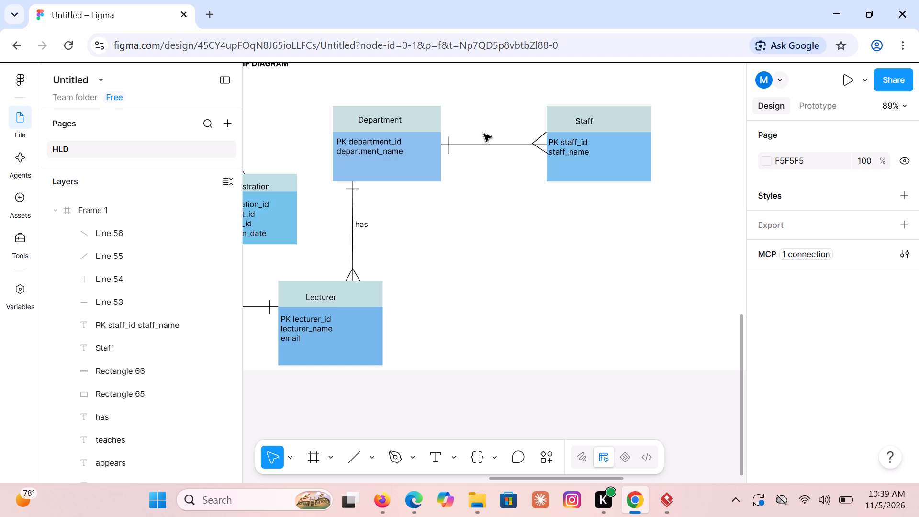
Add the relationship label "has" at the middle of the connector between Department and Staff.
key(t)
click(484, 134)
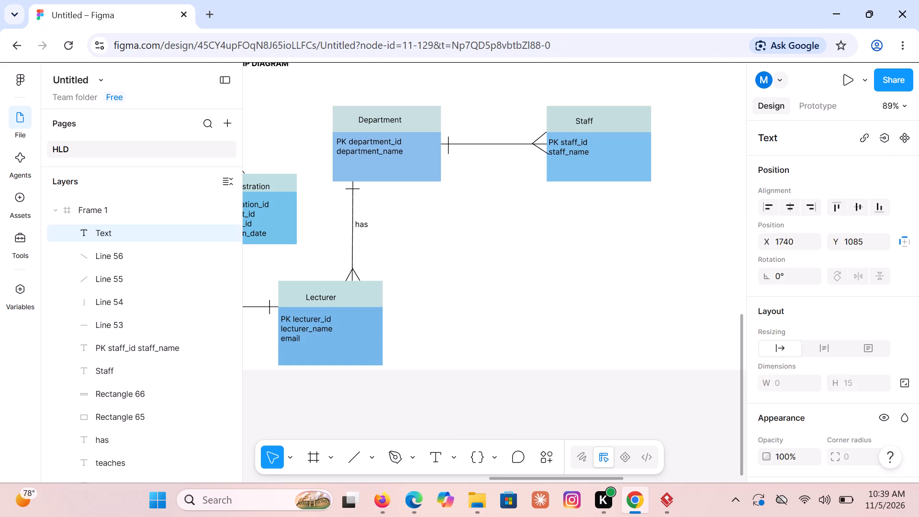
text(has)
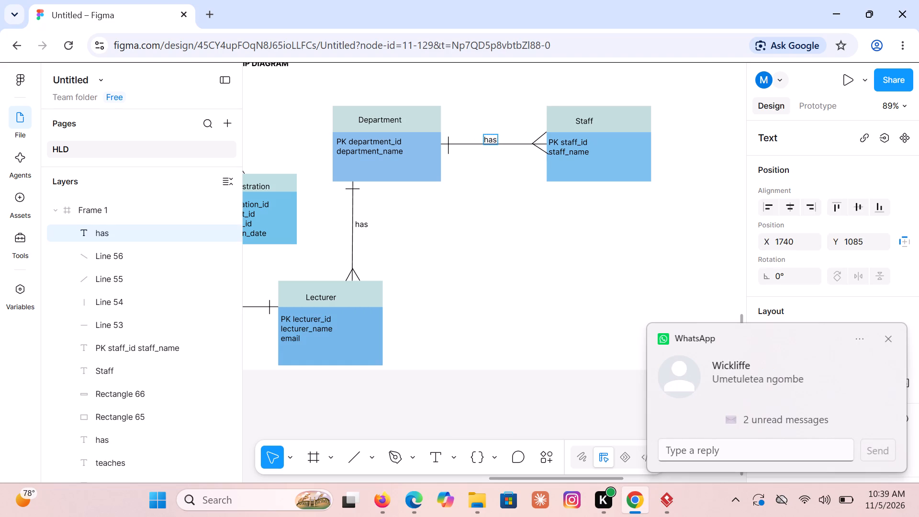
click(534, 184)
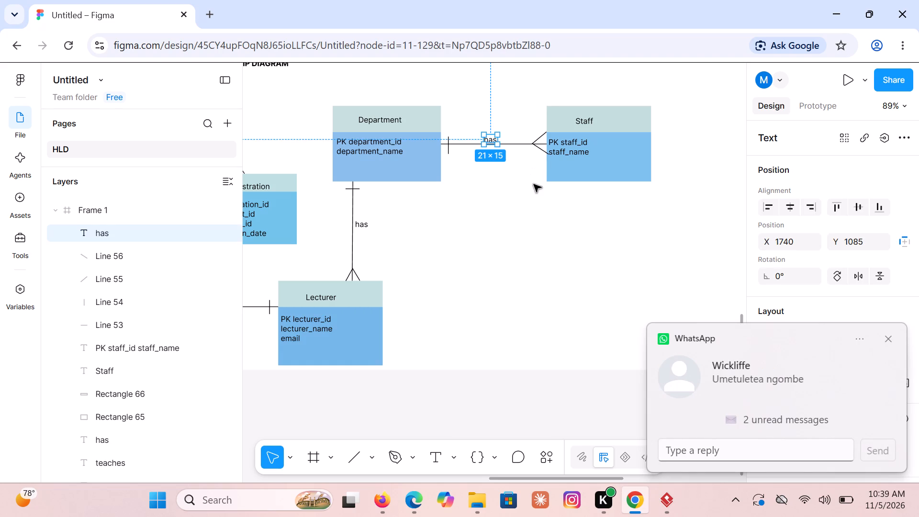
click(534, 184)
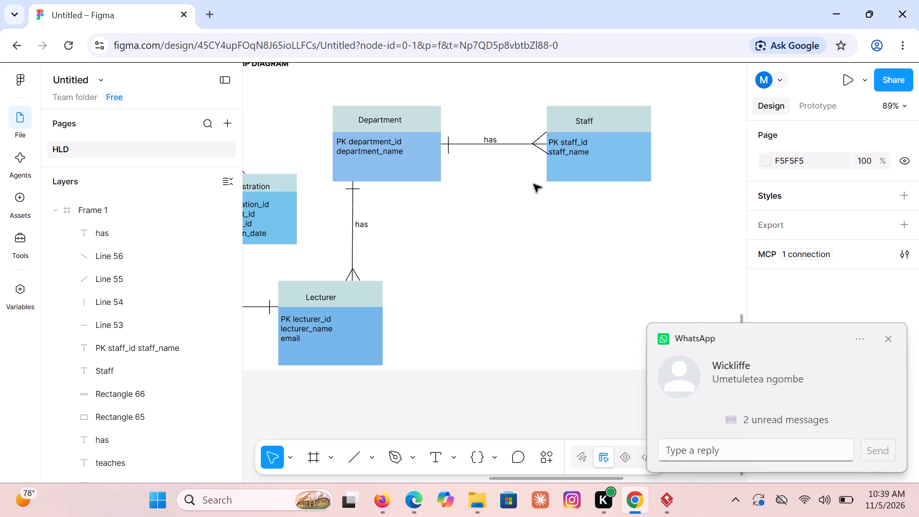
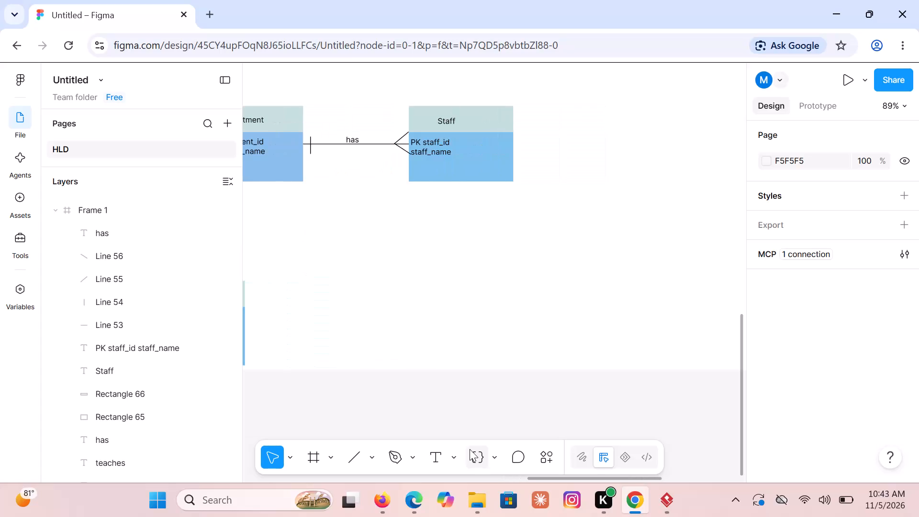
Add the bold heading "5. DEPLOYMENT DIAGRAM" in the frame's empty area beyond the Staff entity, below the large blue rectangle, at about X 2382, Y 760.
key(Right)
key(Right)
key(Right)
key(Right)
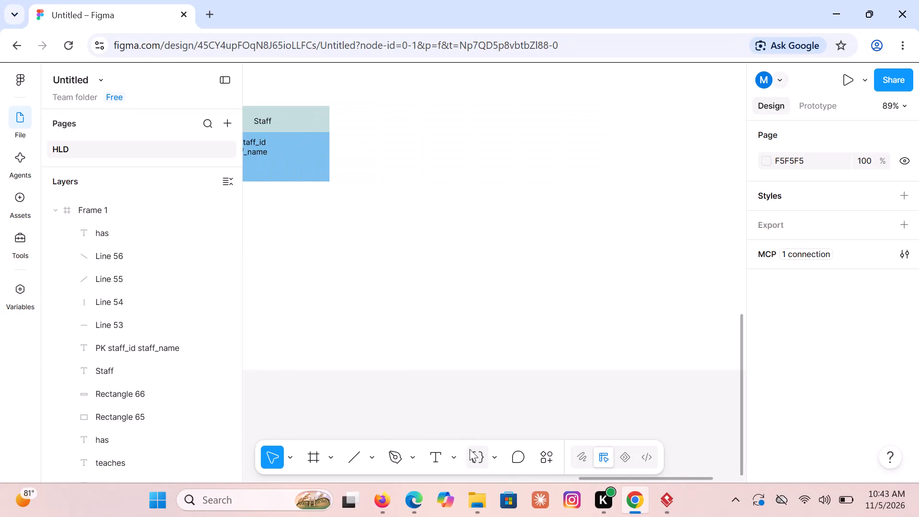
key(Right)
key(Right)
key(Up)
key(Up)
key(Up)
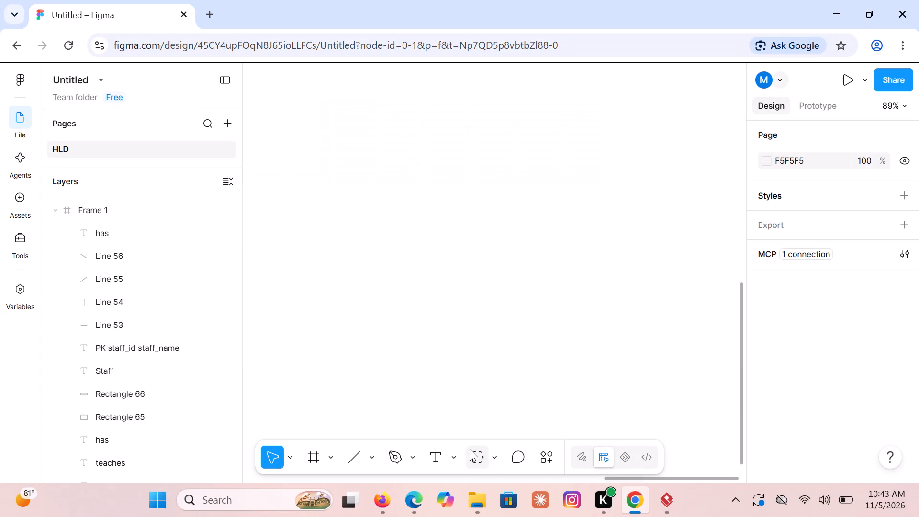
key(Up)
key(Up)
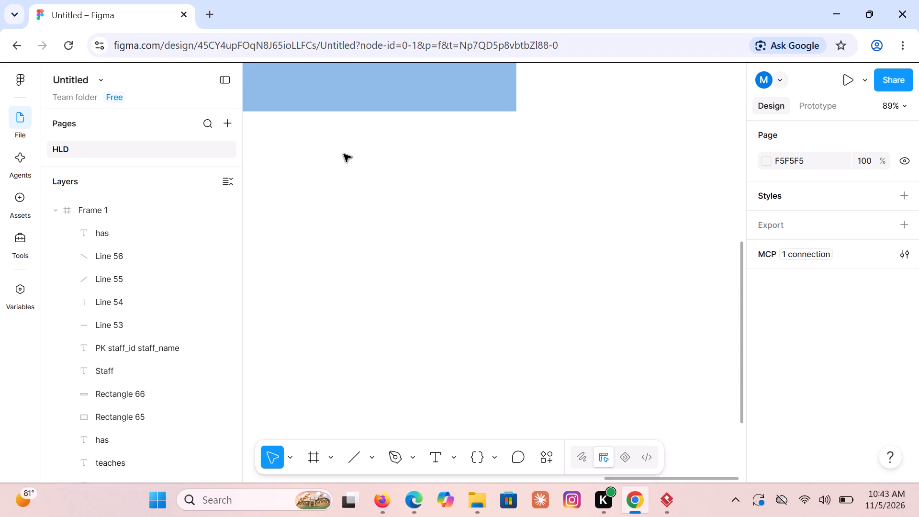
key(Left)
key(Left)
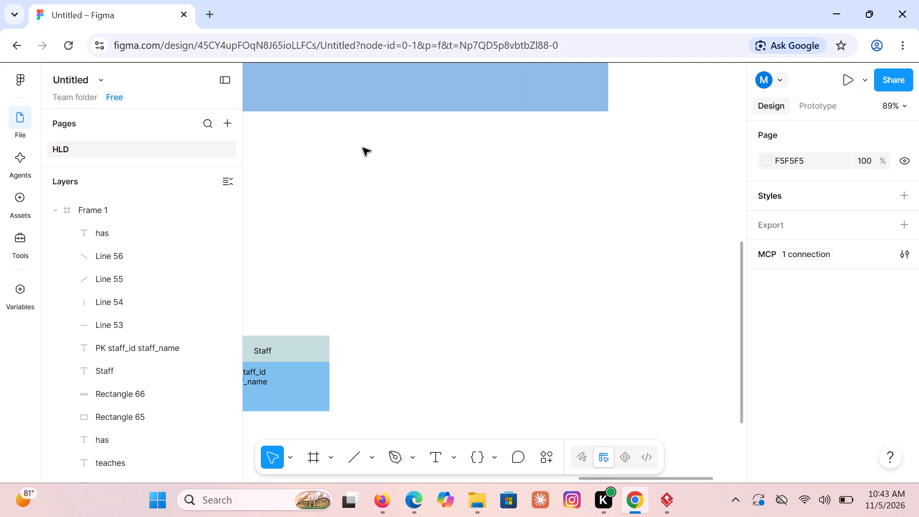
key(Right)
key(Right)
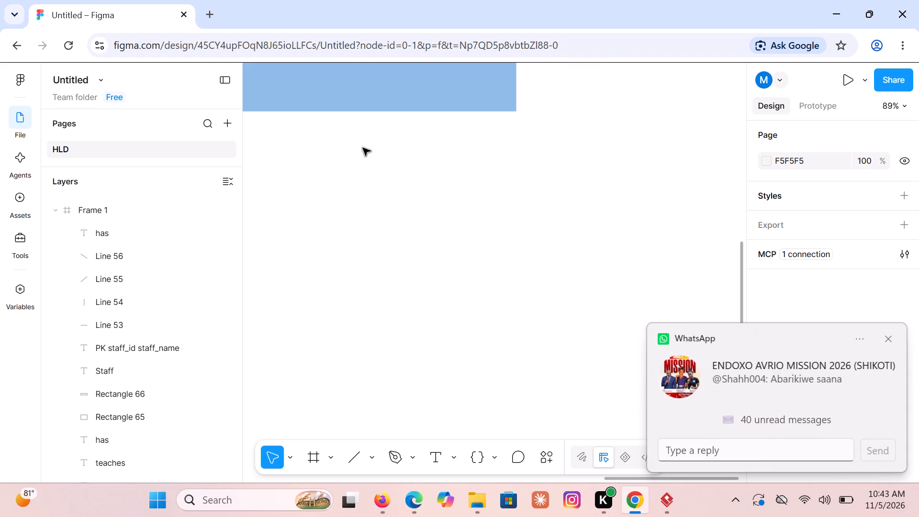
key(Right)
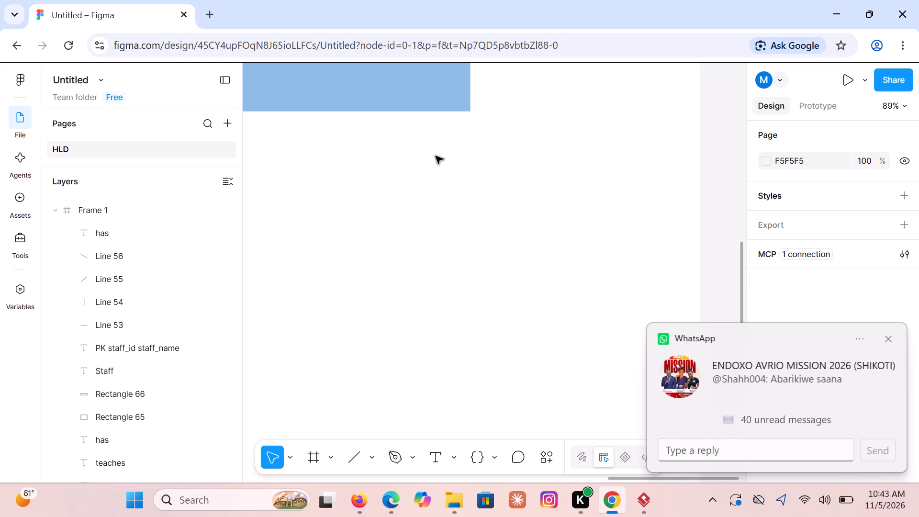
key(t)
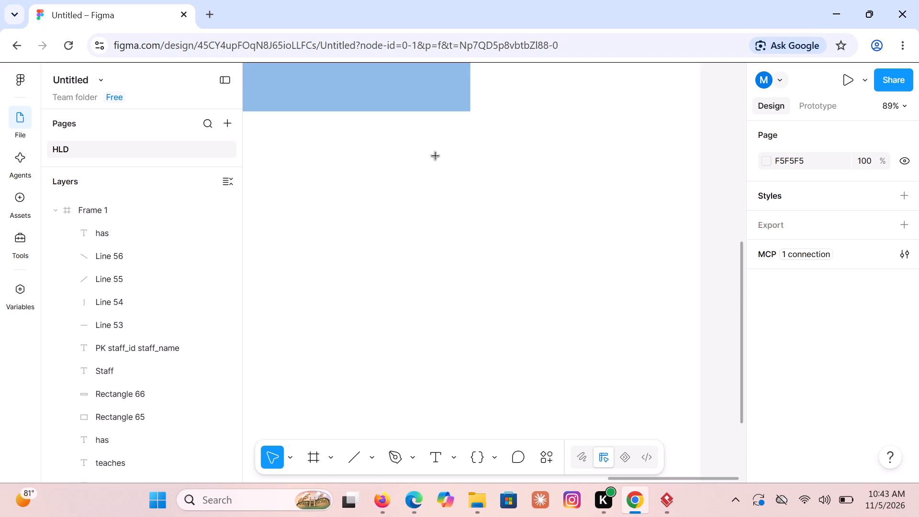
click(436, 156)
key(5)
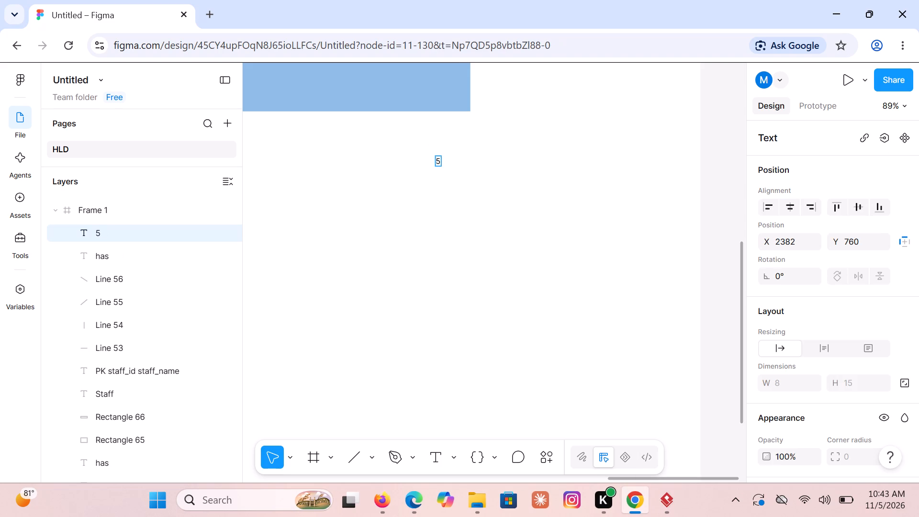
key(BackSpace)
key(ctrl+b)
key(5)
text(.)
key(space)
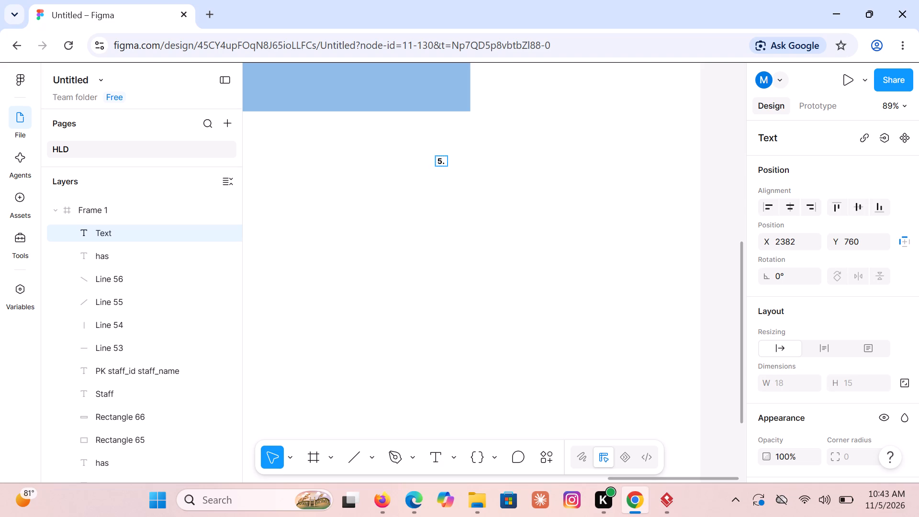
text(DEPLOYMENT)
key(space)
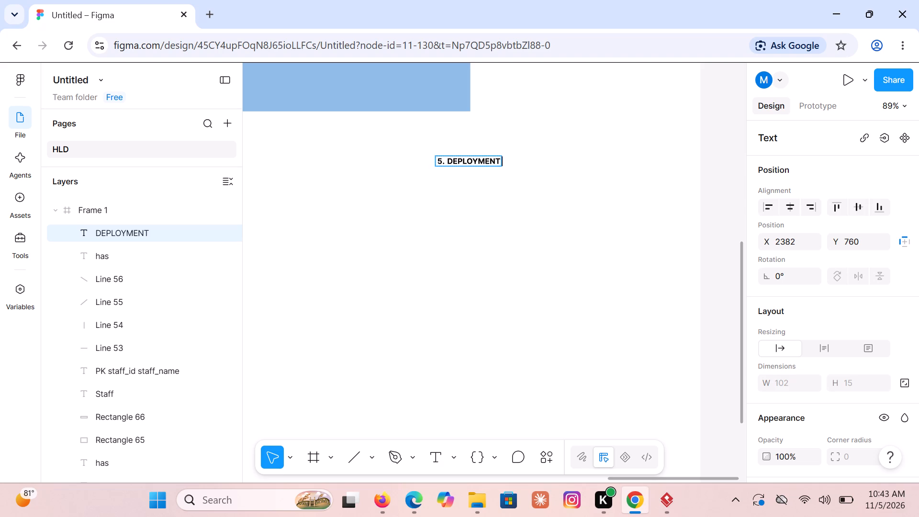
text(DIAGRAM)
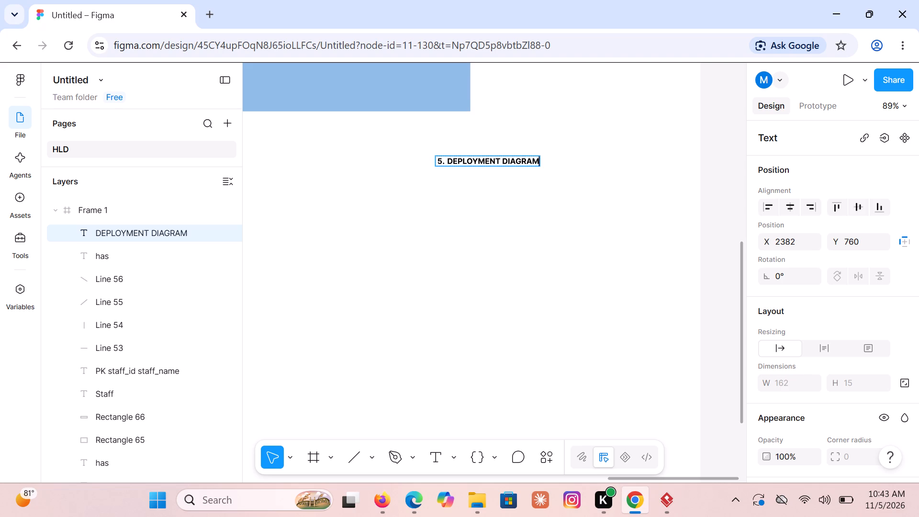
click(402, 204)
click(402, 204)
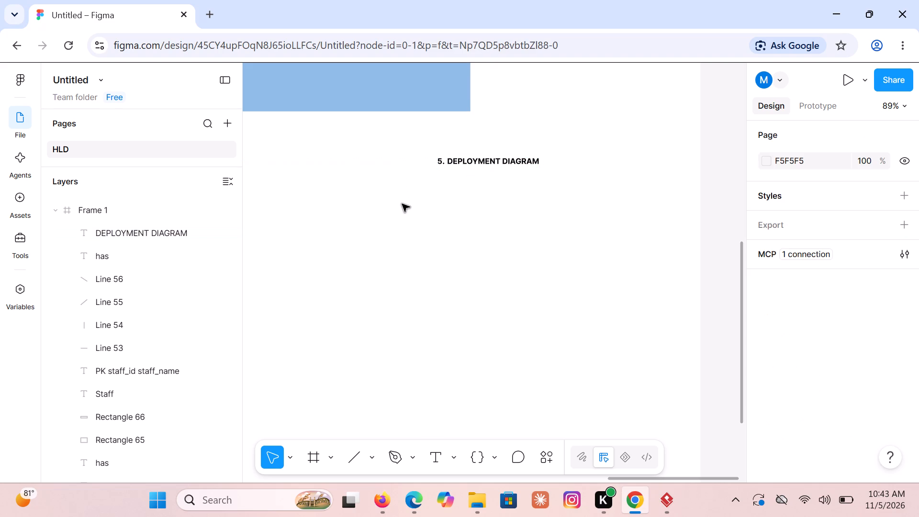